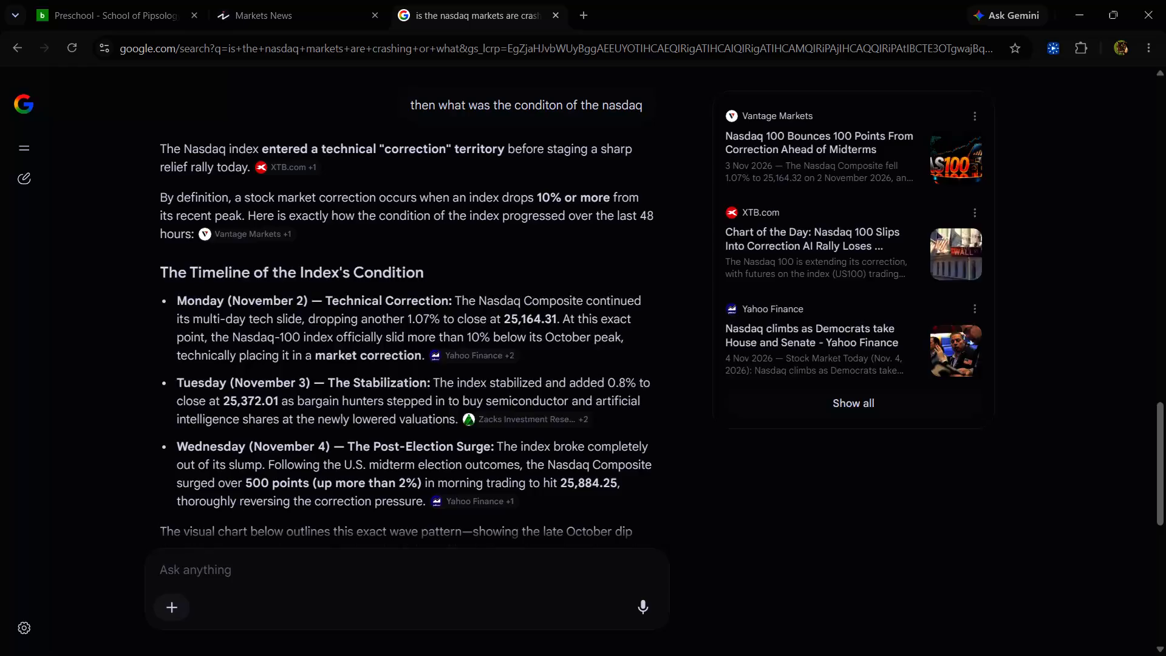
# Resume playback of the YouTube music video in Edge and switch back to the Nasdaq answer in Chrome.
pyautogui.press('space')
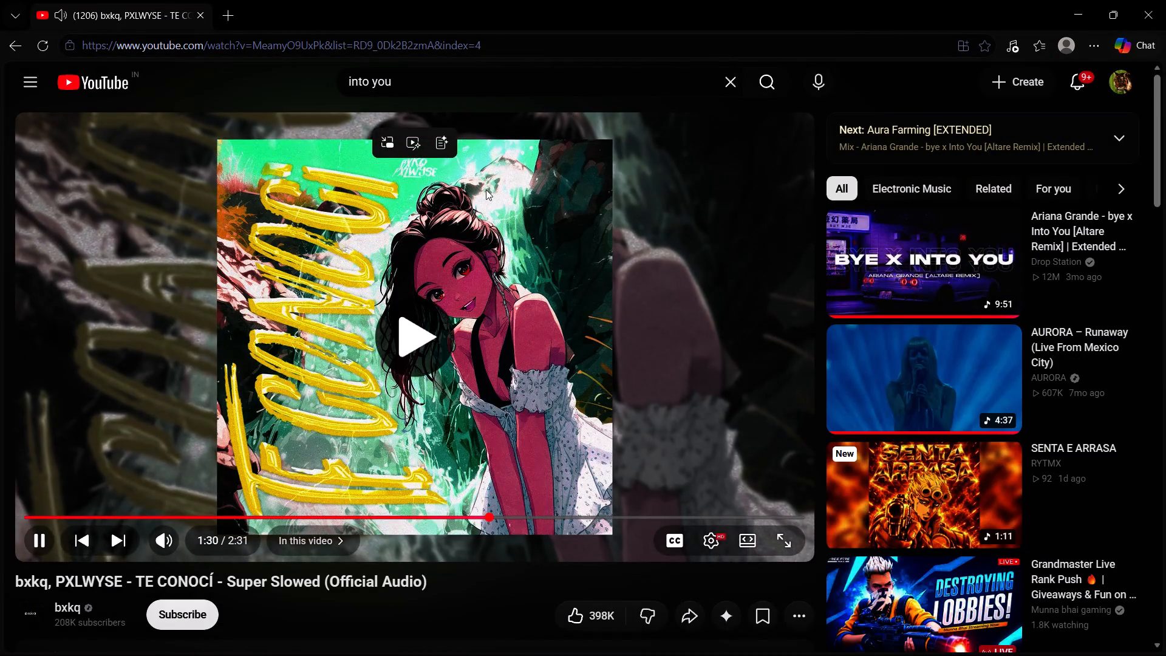
pyautogui.hotkey('alt', 'Tab')
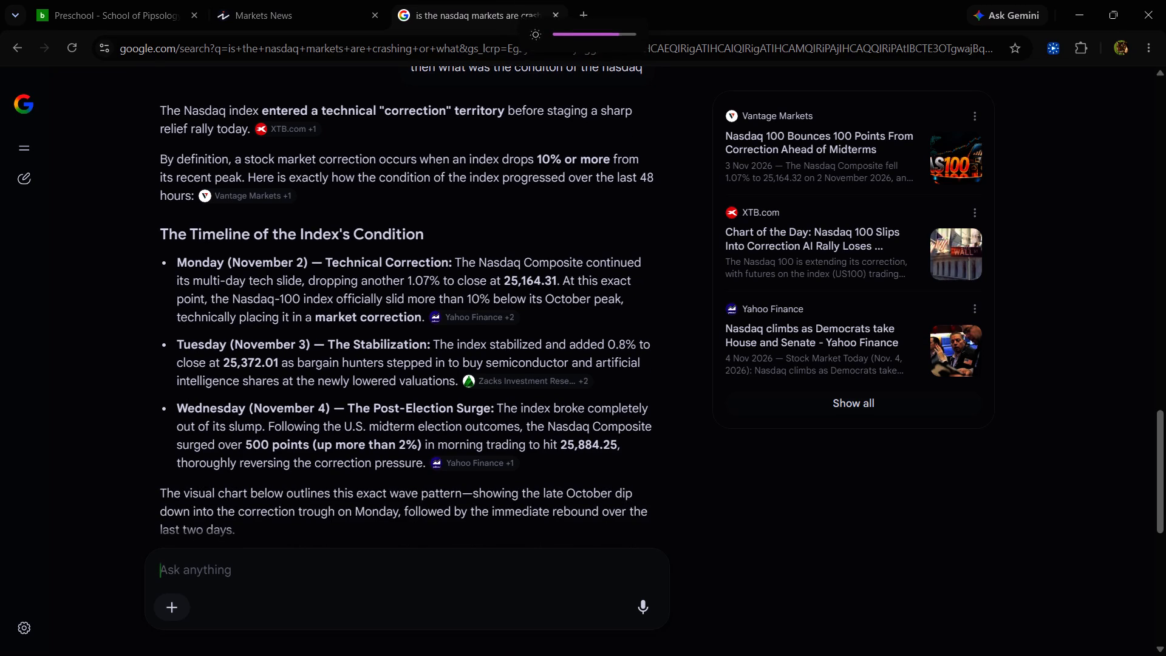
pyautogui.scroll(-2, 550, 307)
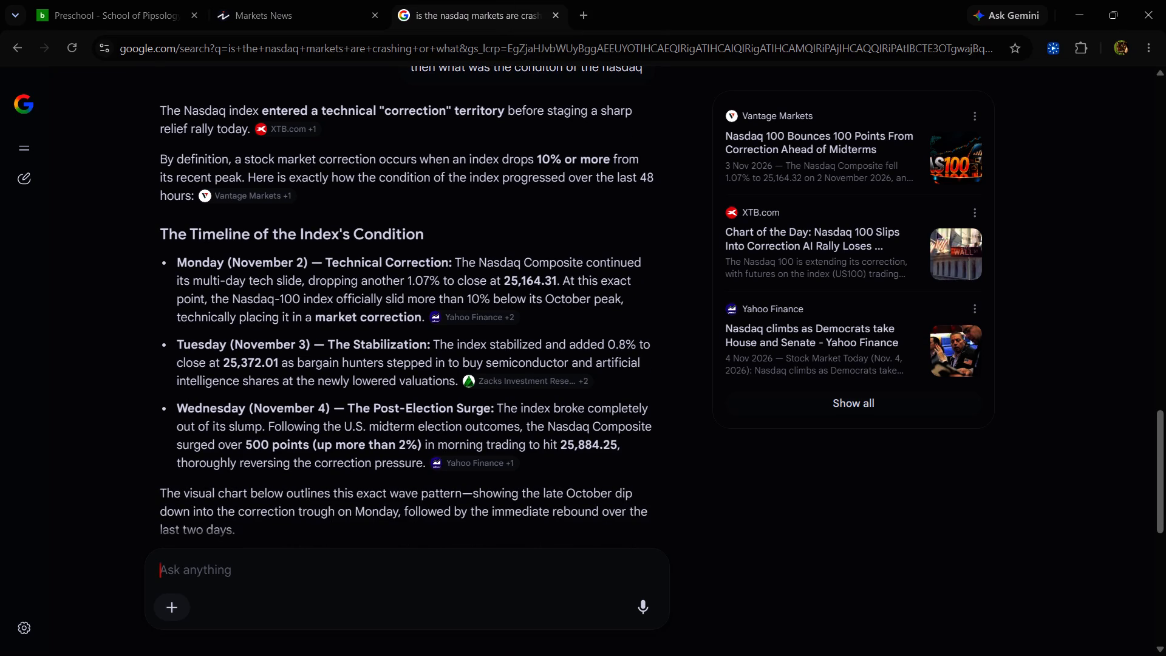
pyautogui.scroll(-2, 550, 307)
# Search Google for "fxreplat" in a new tab and open the non-sponsored FX Replay backtesting platform result from fxreplay.com.
pyautogui.click(587, 21)
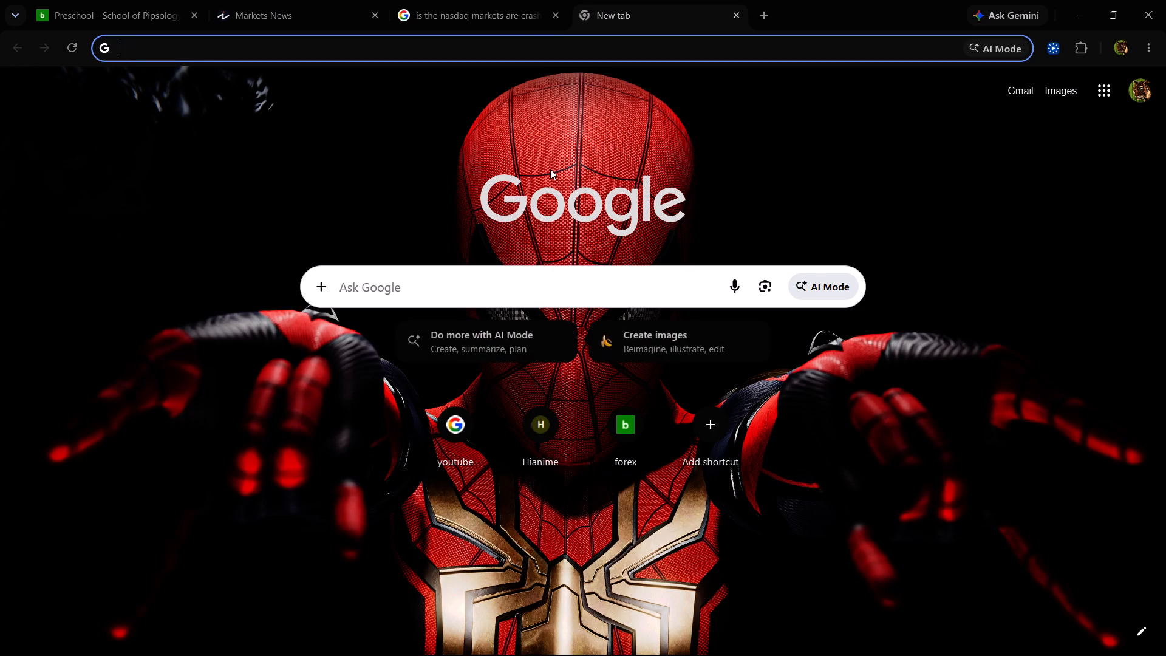
pyautogui.write('fc')
pyautogui.press('BackSpace')
pyautogui.write('xreplau')
pyautogui.press('BackSpace')
pyautogui.press('y')
pyautogui.press('BackSpace')
pyautogui.press('t')
pyautogui.press('Return')
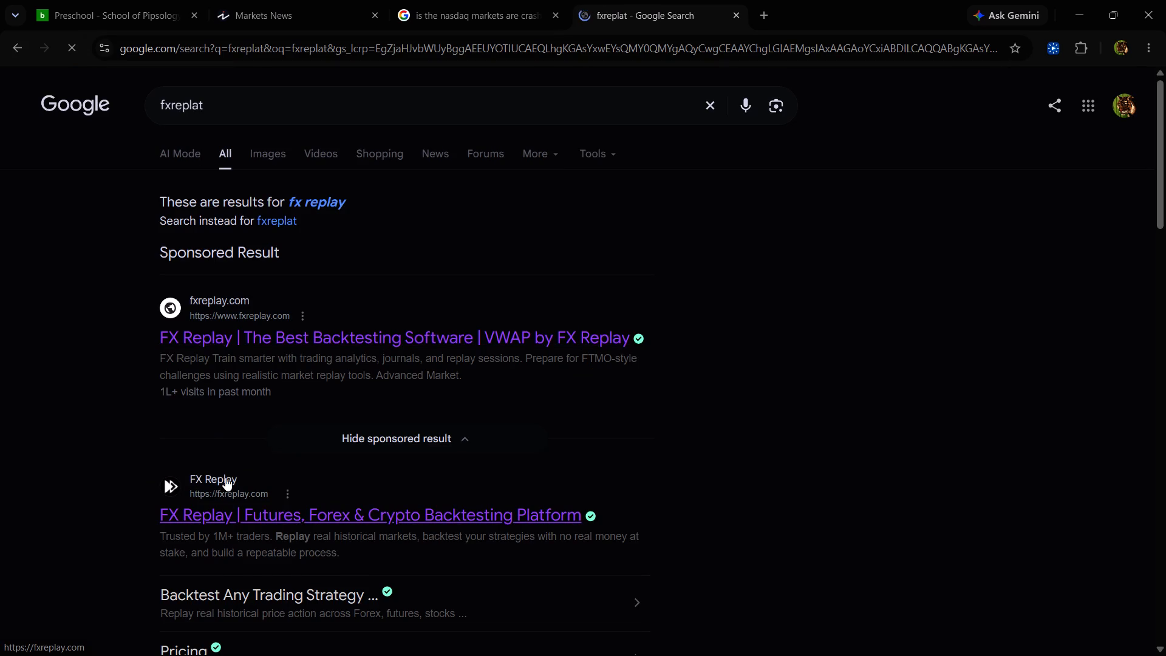
pyautogui.click(247, 503)
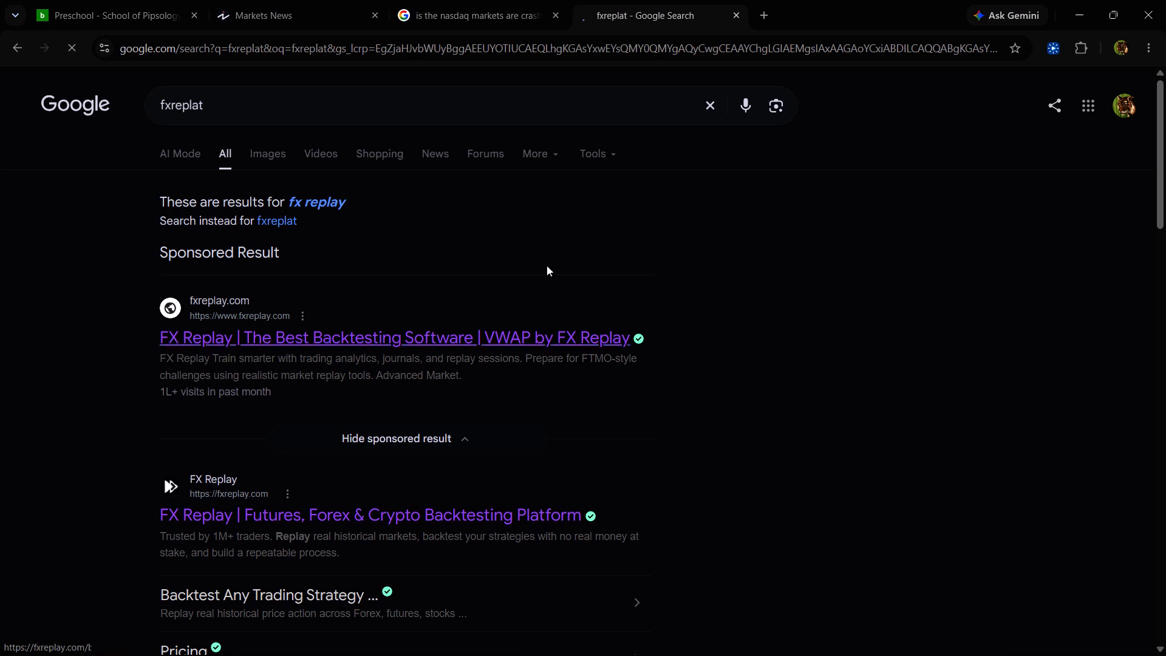
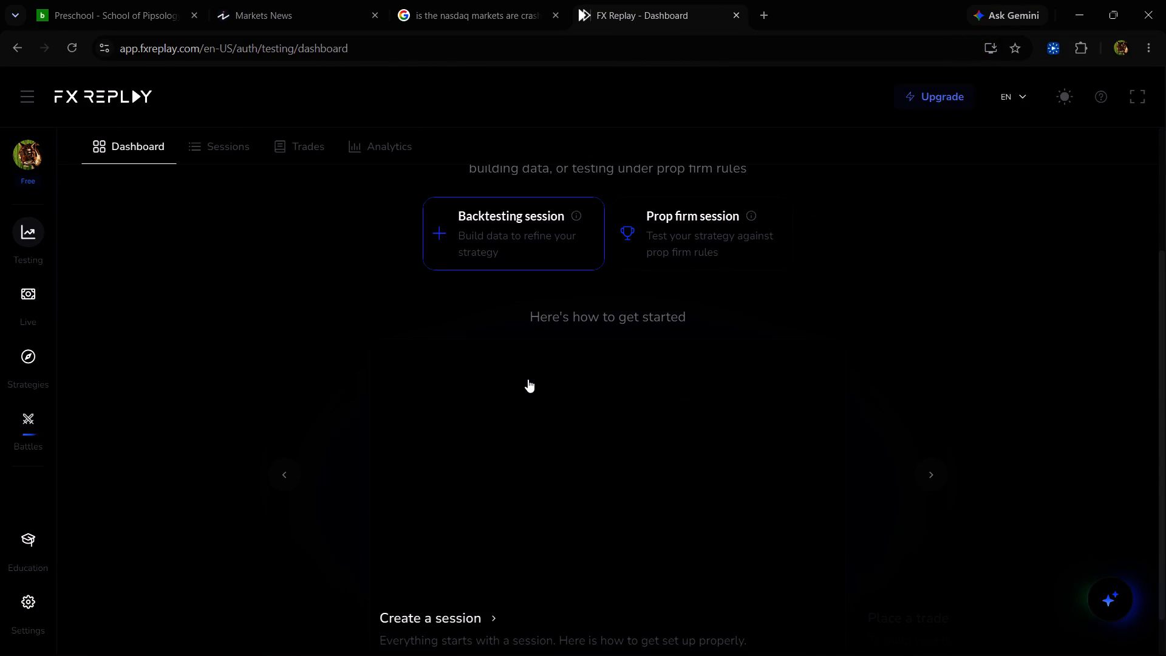
# Examine the getting-started walkthrough on creating a session, moving back and forth through its numbered instructions.
pyautogui.scroll(-1, 528, 379)
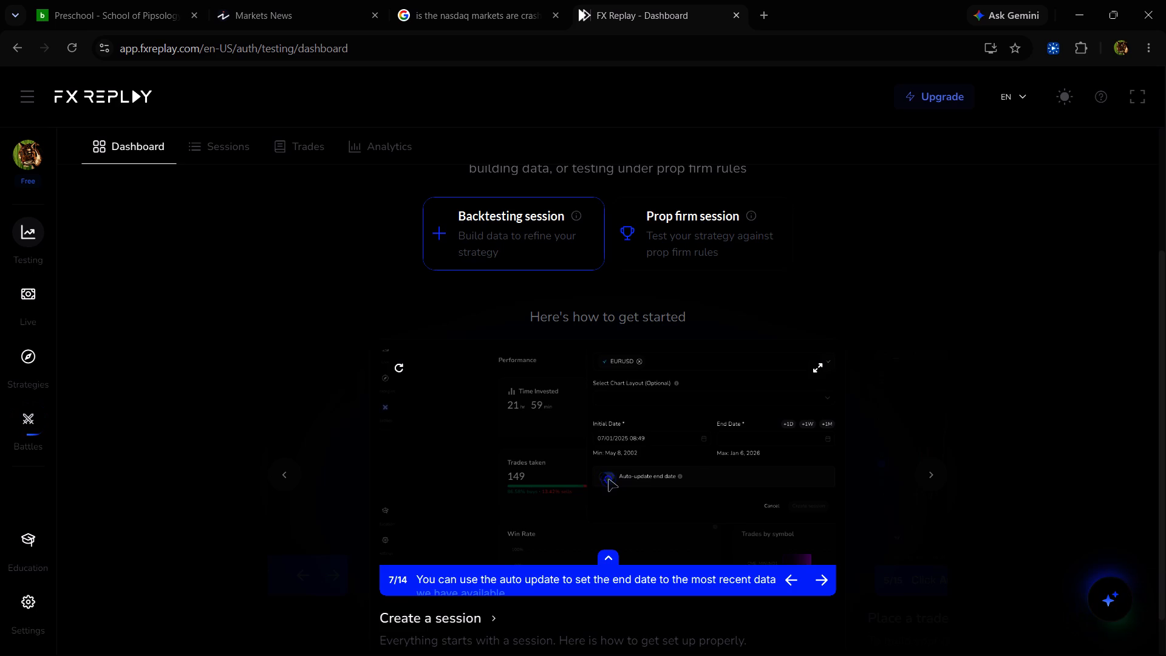
pyautogui.scroll(-3, 472, 529)
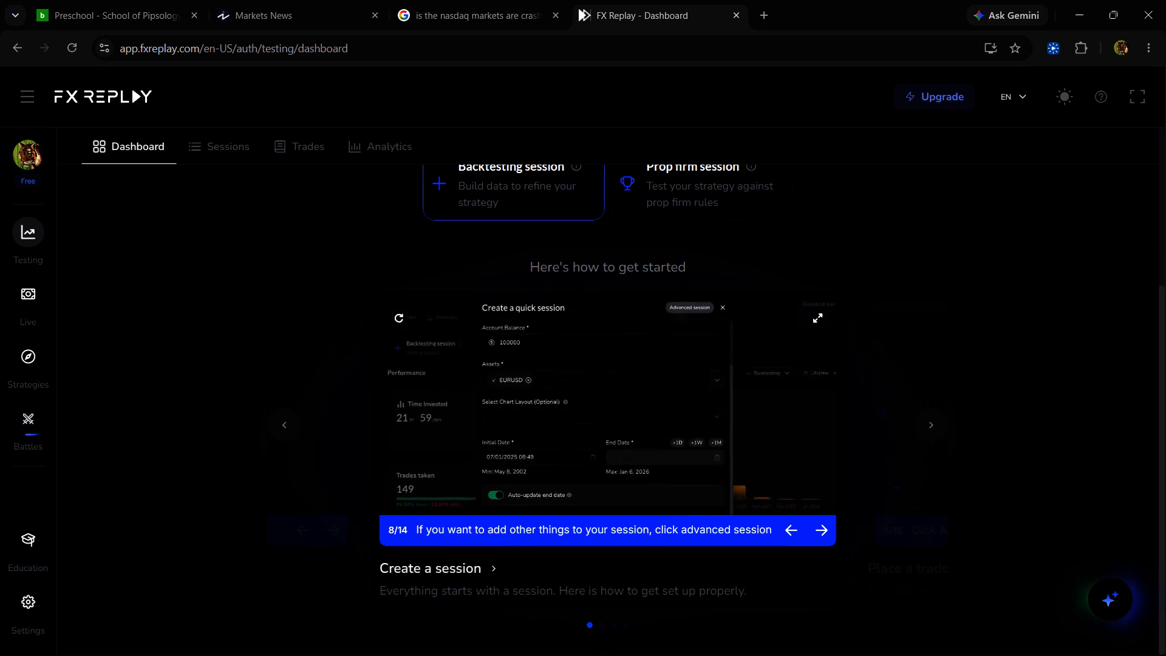
pyautogui.scroll(-2, 472, 529)
pyautogui.scroll(2, 299, 378)
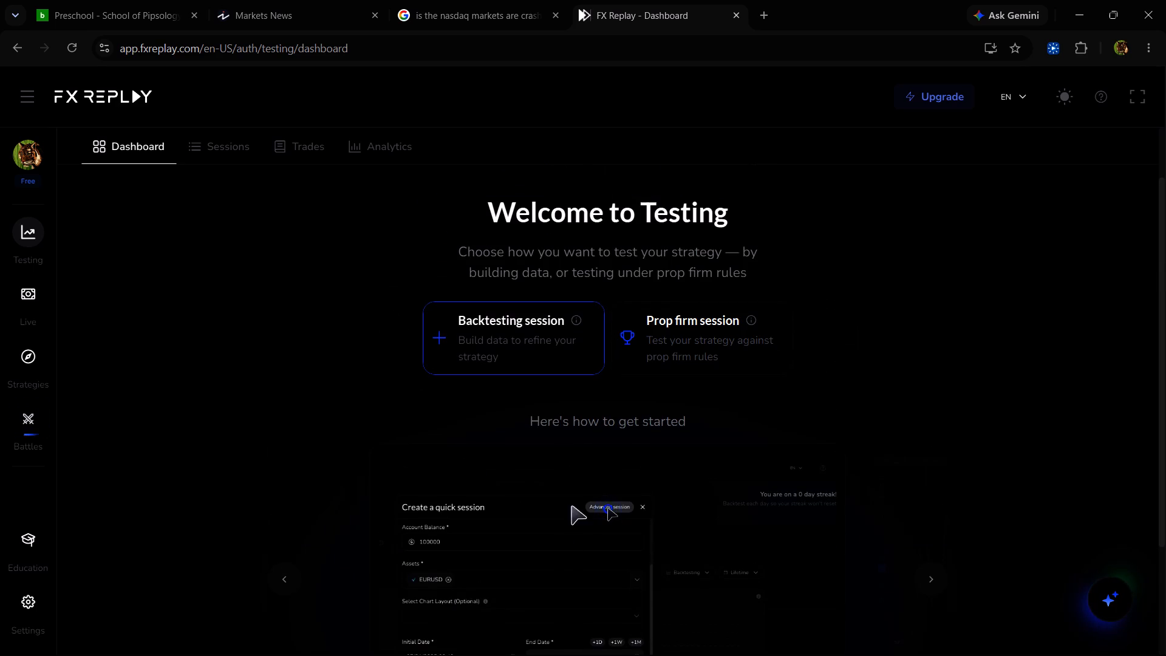
pyautogui.scroll(-2, 560, 548)
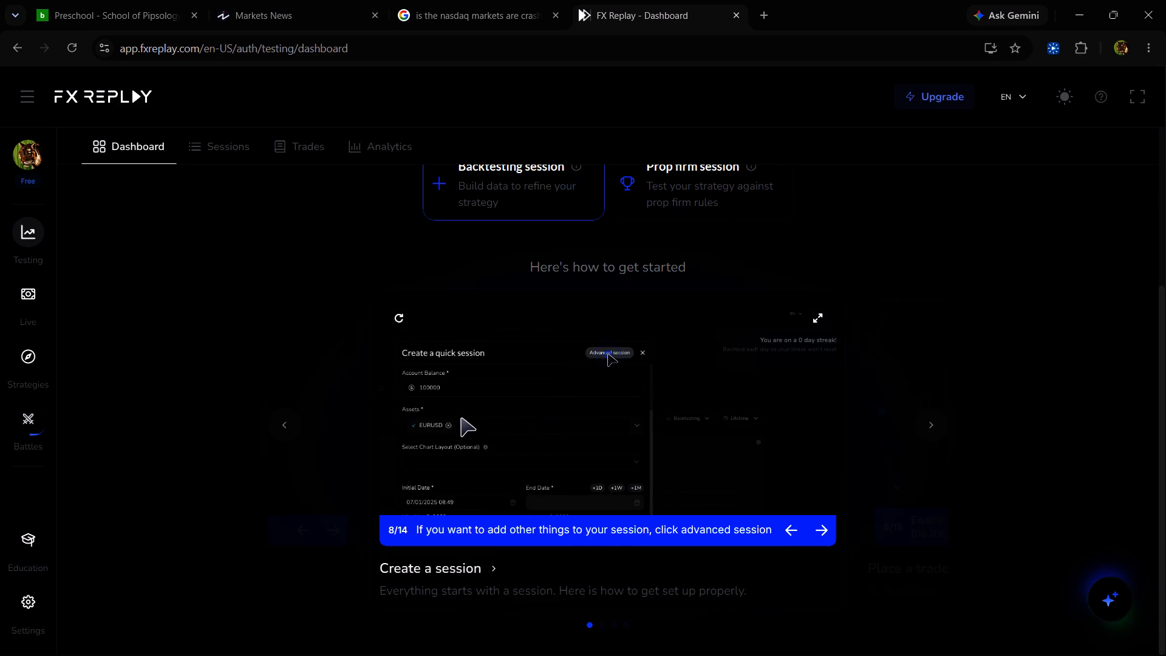
pyautogui.click(460, 417)
pyautogui.click(468, 422)
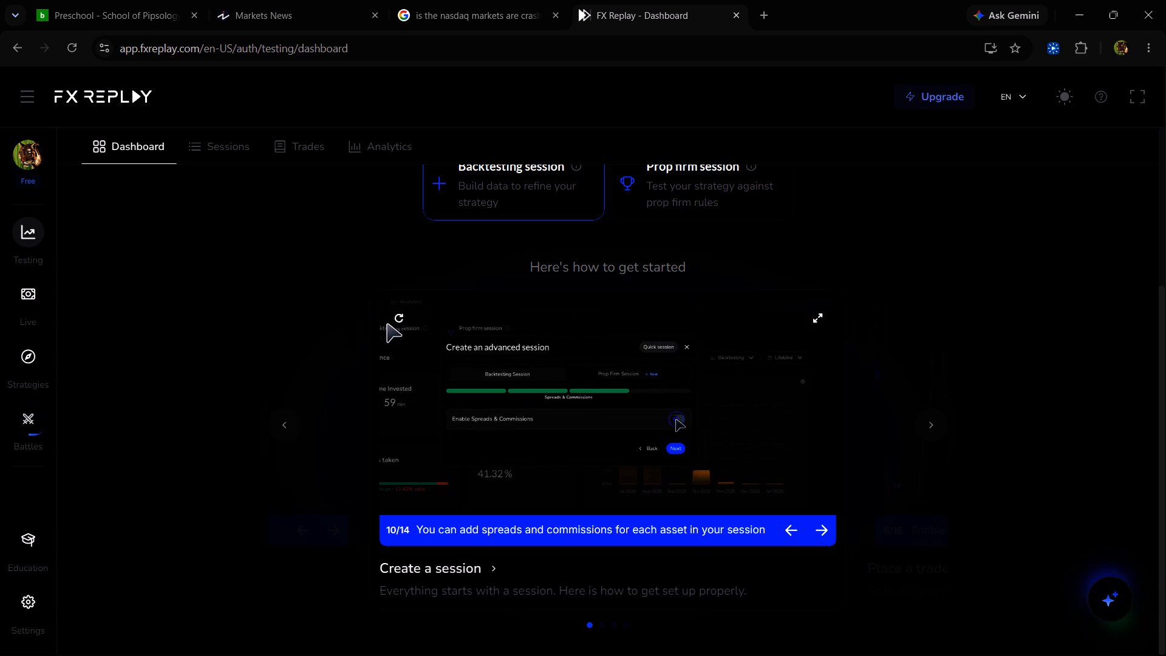
pyautogui.scroll(-1, 553, 477)
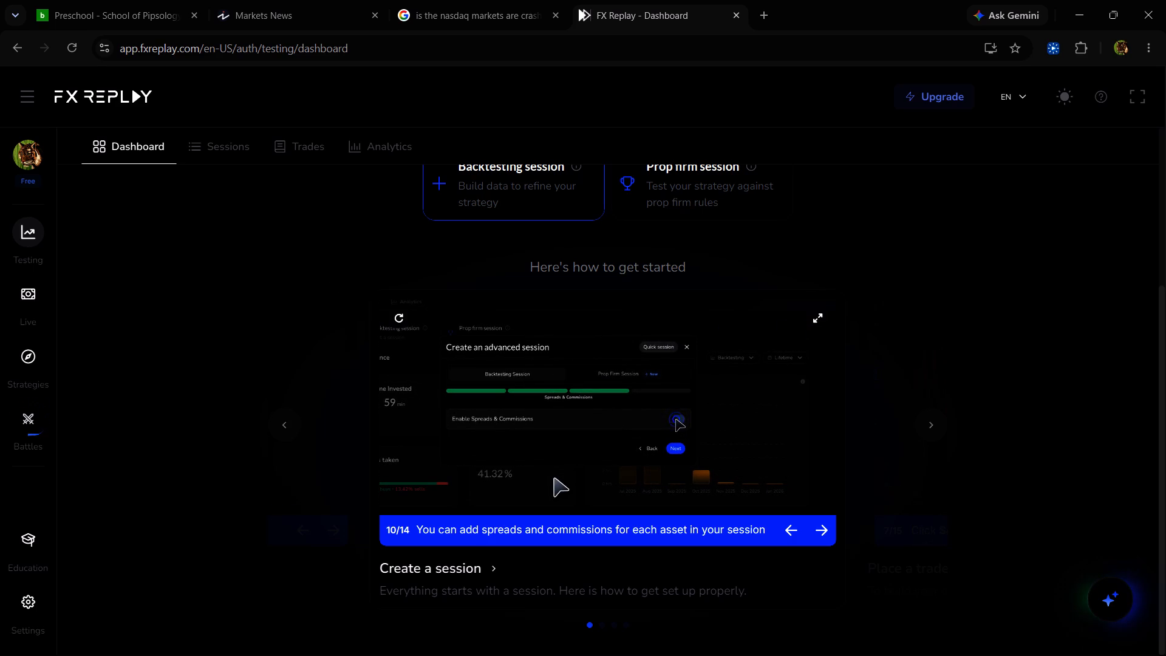
pyautogui.scroll(-1, 553, 477)
pyautogui.press('Right')
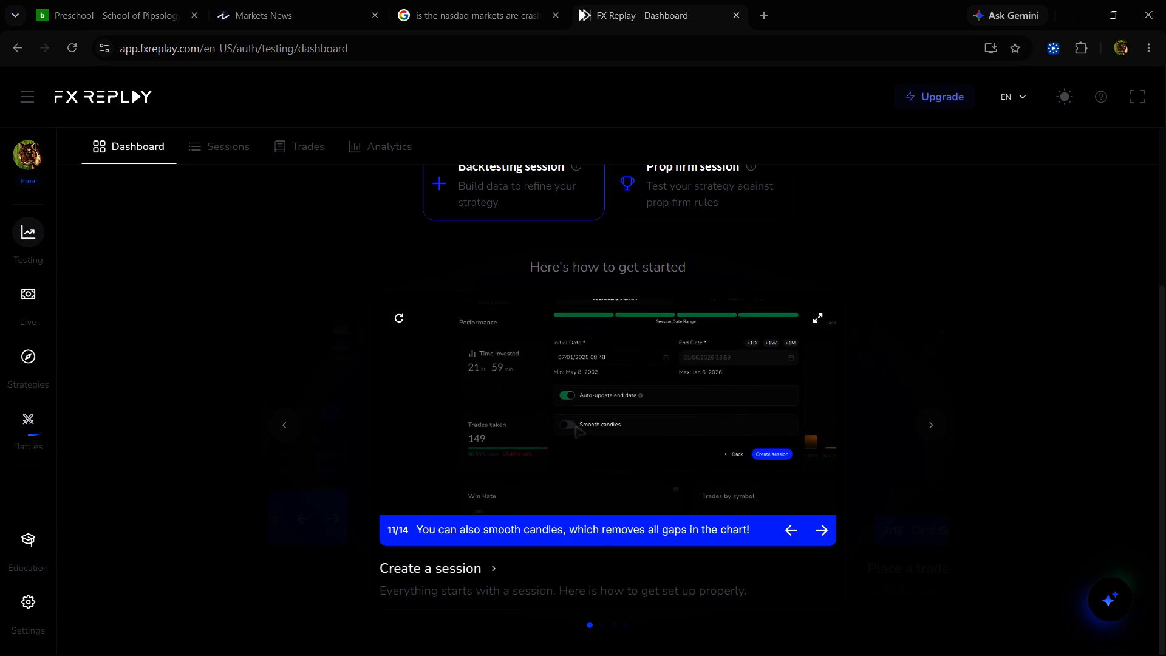
pyautogui.press('Left')
pyautogui.press('Right')
pyautogui.press('Right')
pyautogui.press('Right')
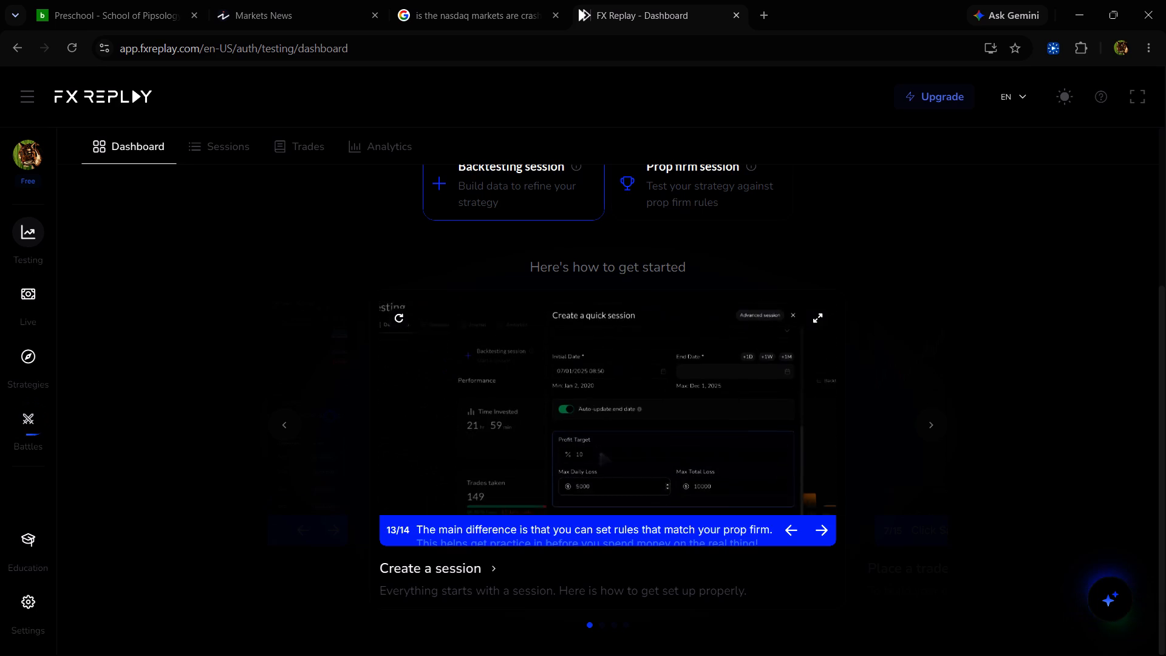
pyautogui.press('Left')
pyautogui.press('Left')
pyautogui.press('Left')
pyautogui.press('Right')
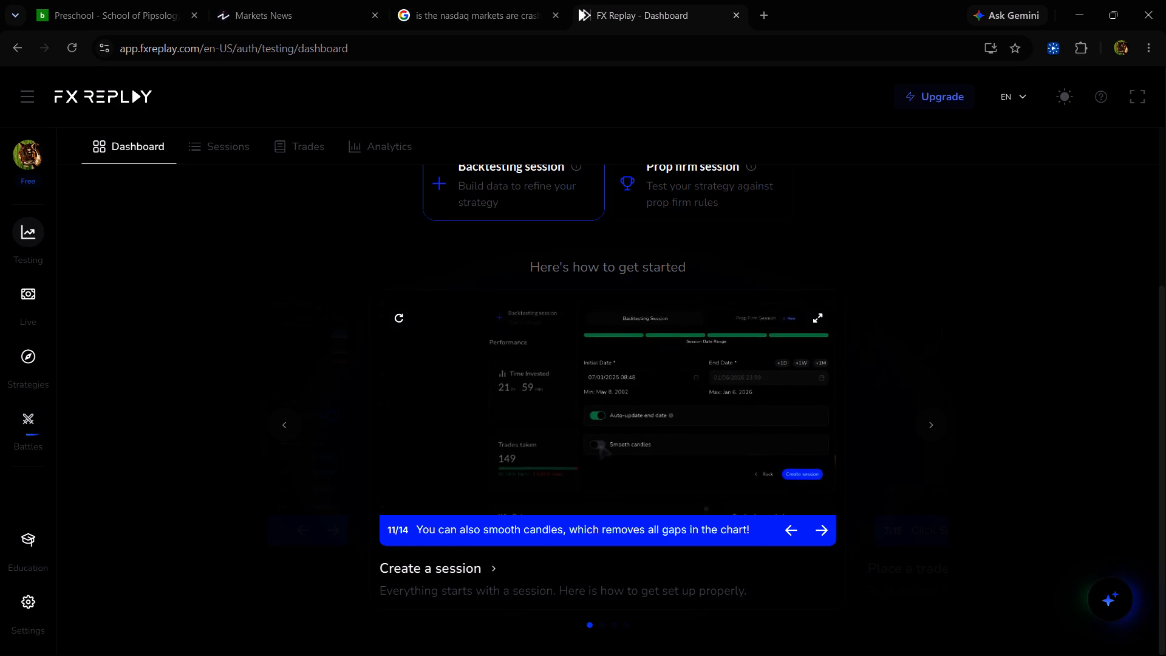
pyautogui.press('Left')
pyautogui.press('Left')
pyautogui.press('Left')
# Check the prop firm session option and dismiss its session creation dialog.
pyautogui.scroll(2, 984, 304)
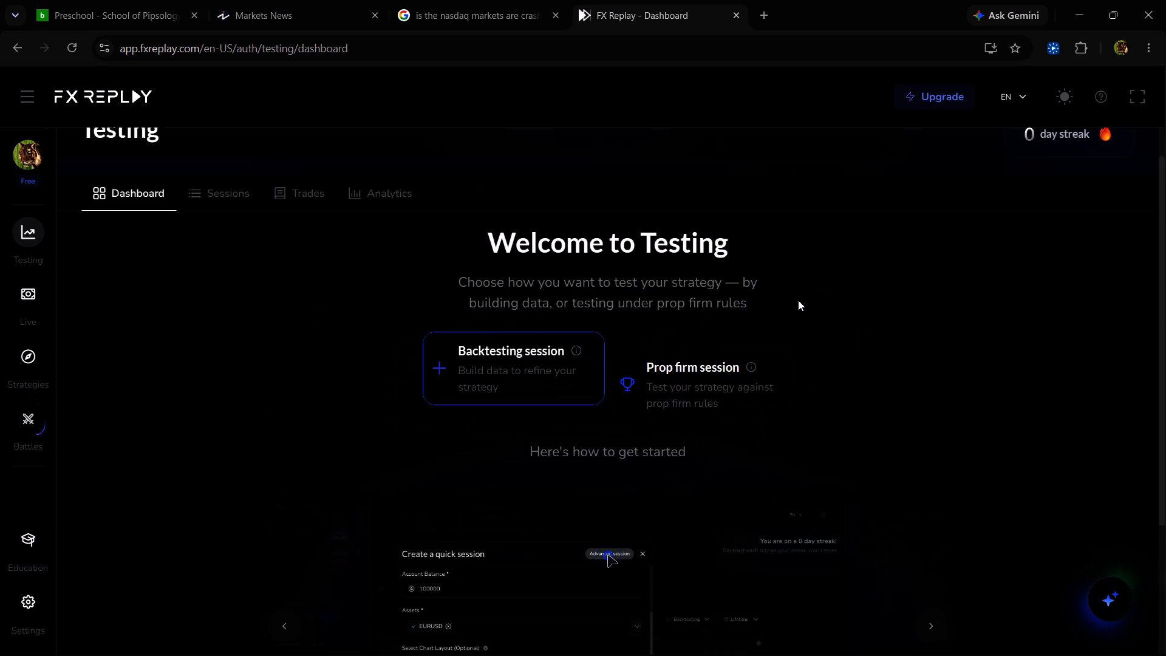
pyautogui.click(769, 369)
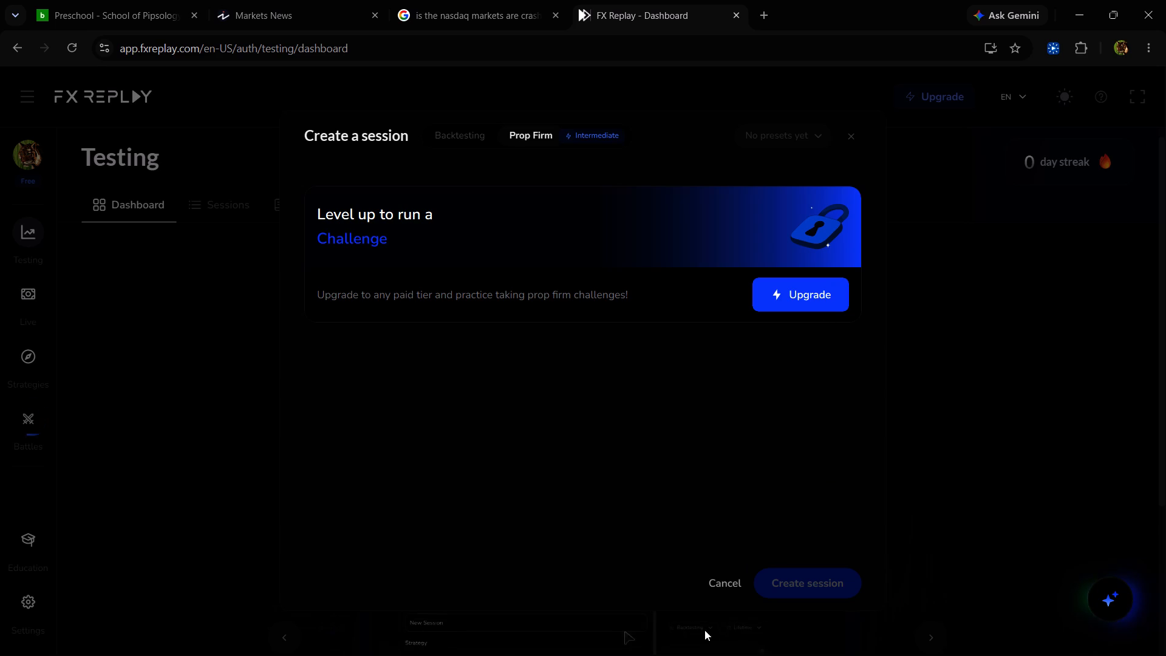
pyautogui.click(723, 577)
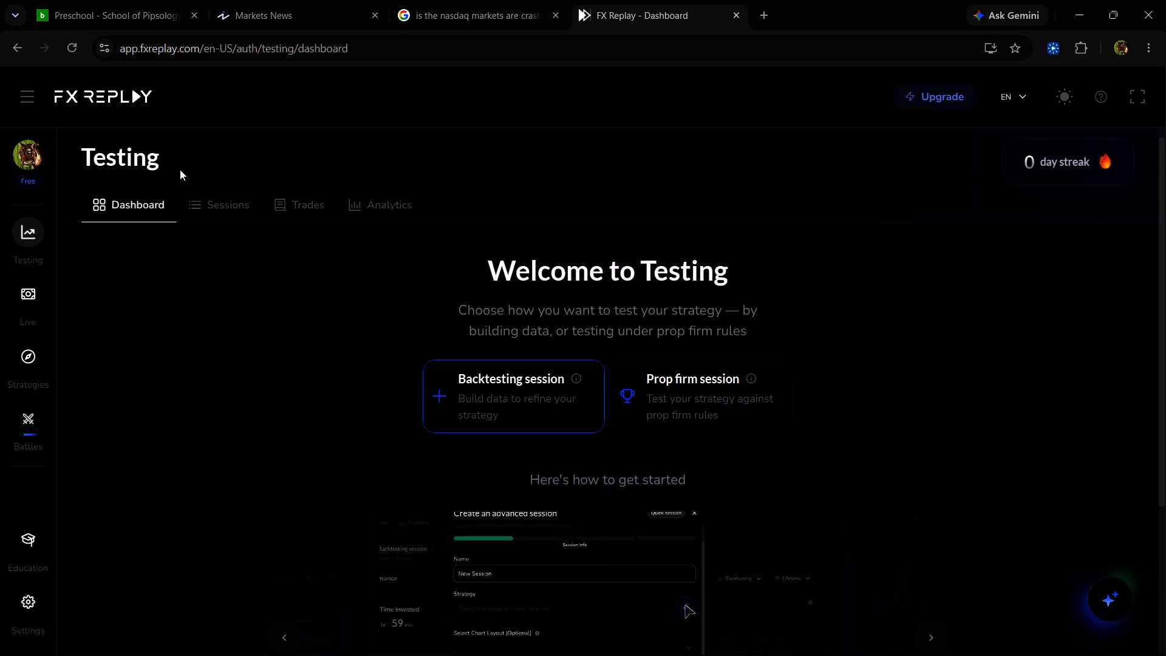
# Look at the Sessions and Trades pages of the Testing area.
pyautogui.click(208, 201)
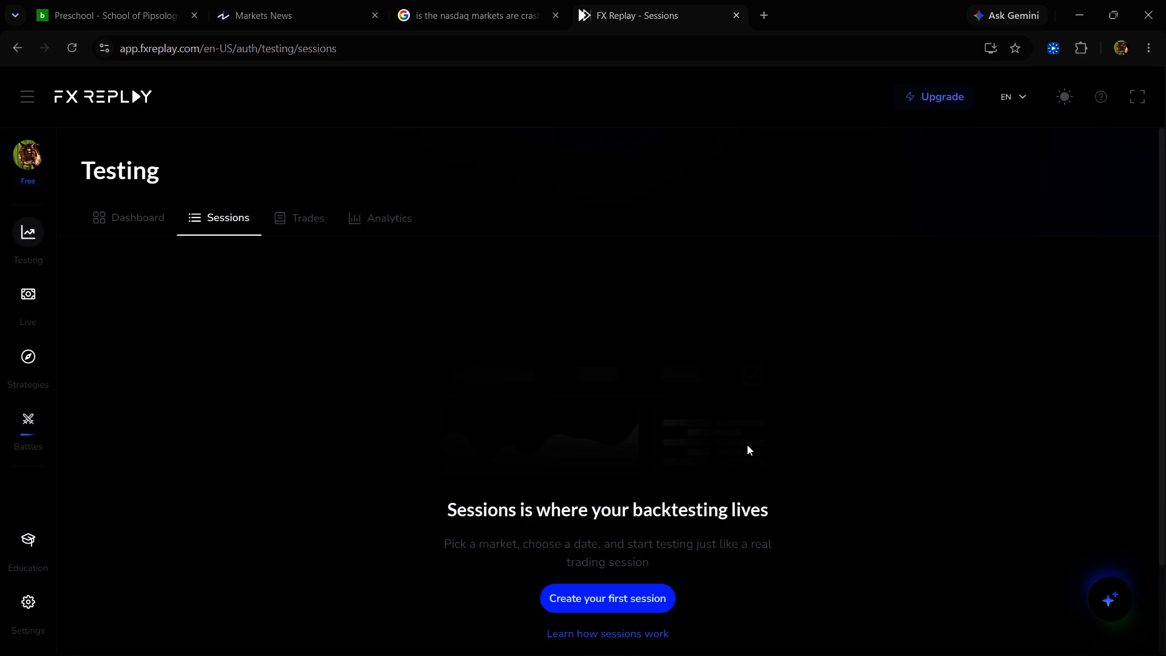
pyautogui.click(303, 213)
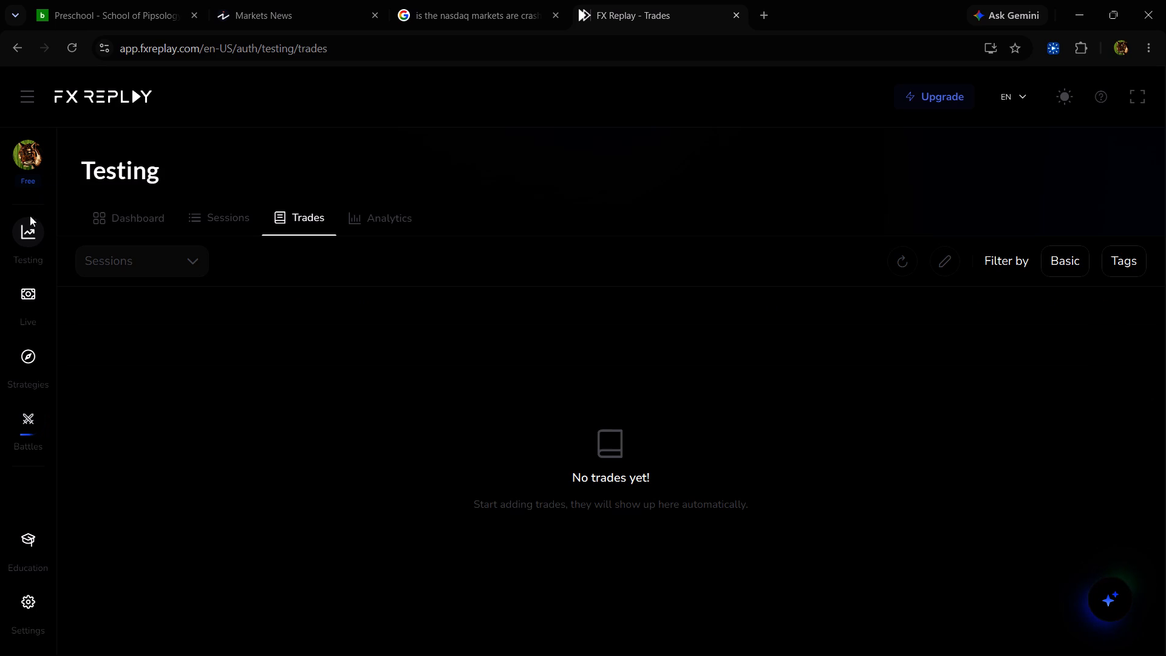
# Return to the Testing dashboard, start a new backtesting session and name it XAUUSD.
pyautogui.click(30, 234)
pyautogui.scroll(-1, 294, 339)
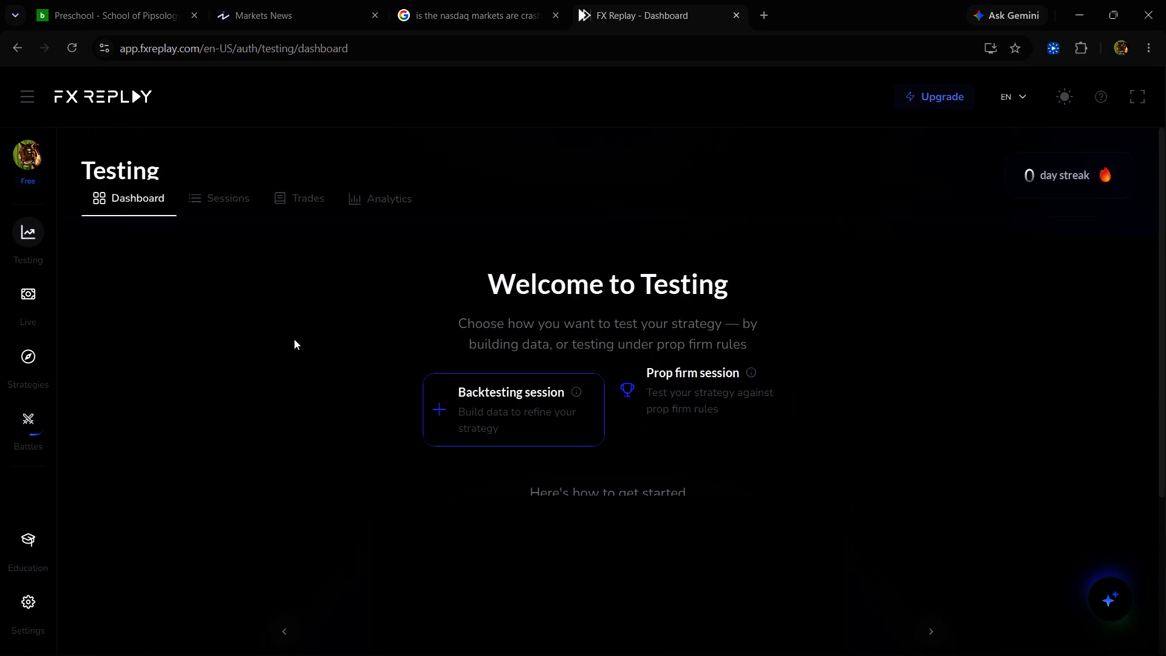
pyautogui.scroll(-1, 294, 339)
pyautogui.click(472, 296)
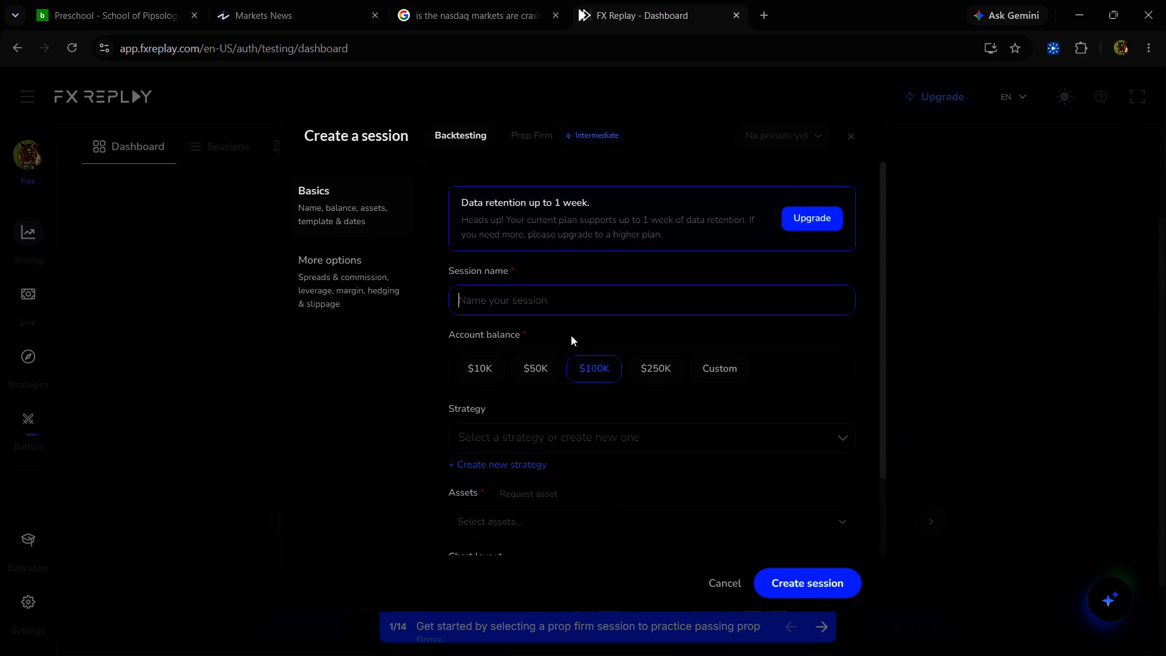
pyautogui.write('XAUUSD')
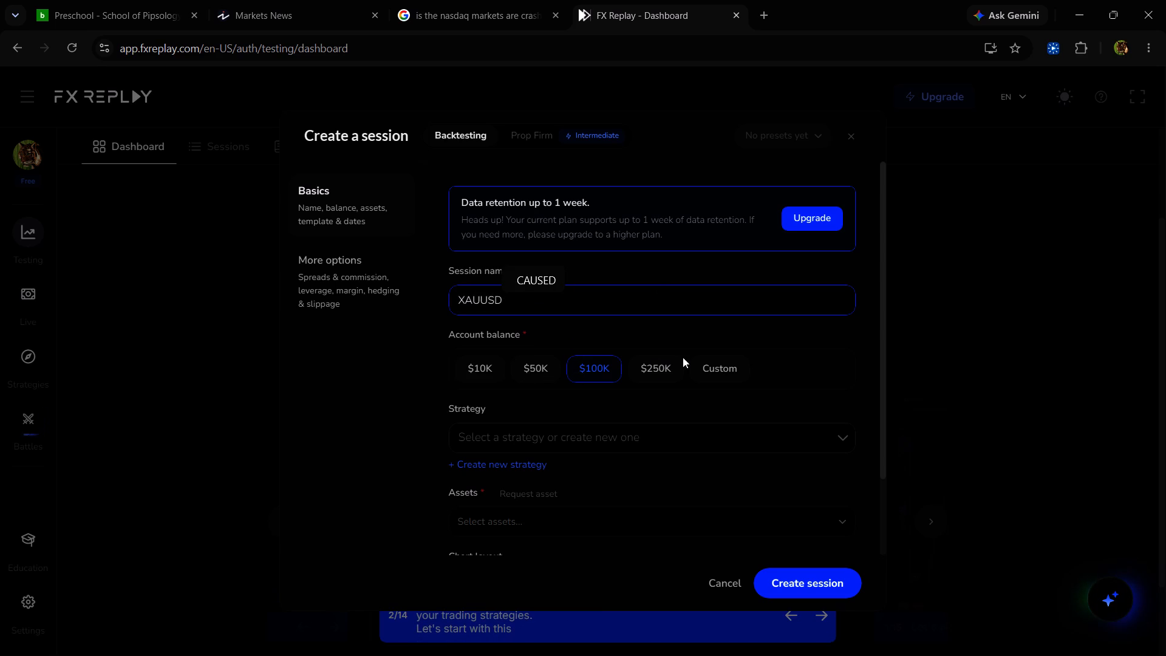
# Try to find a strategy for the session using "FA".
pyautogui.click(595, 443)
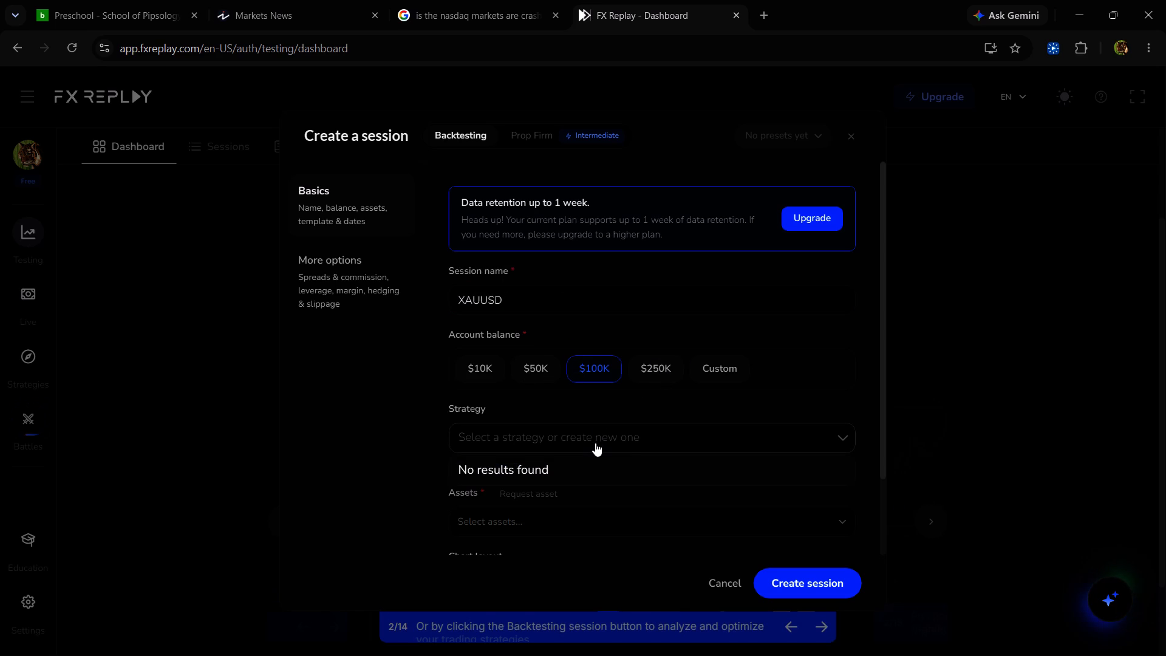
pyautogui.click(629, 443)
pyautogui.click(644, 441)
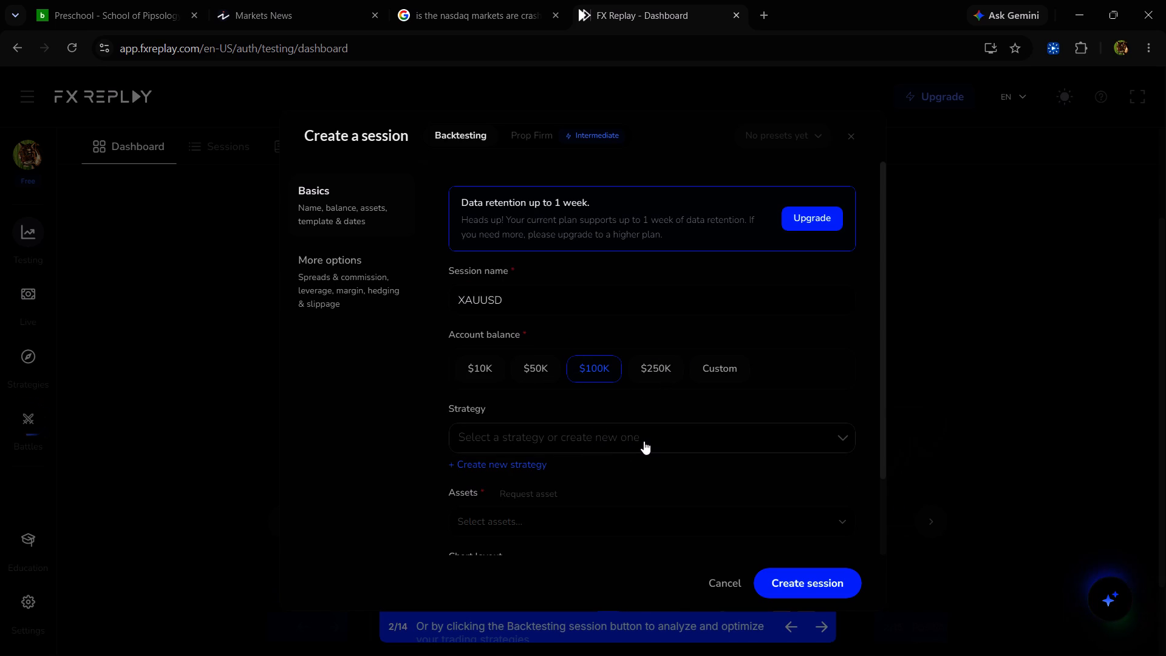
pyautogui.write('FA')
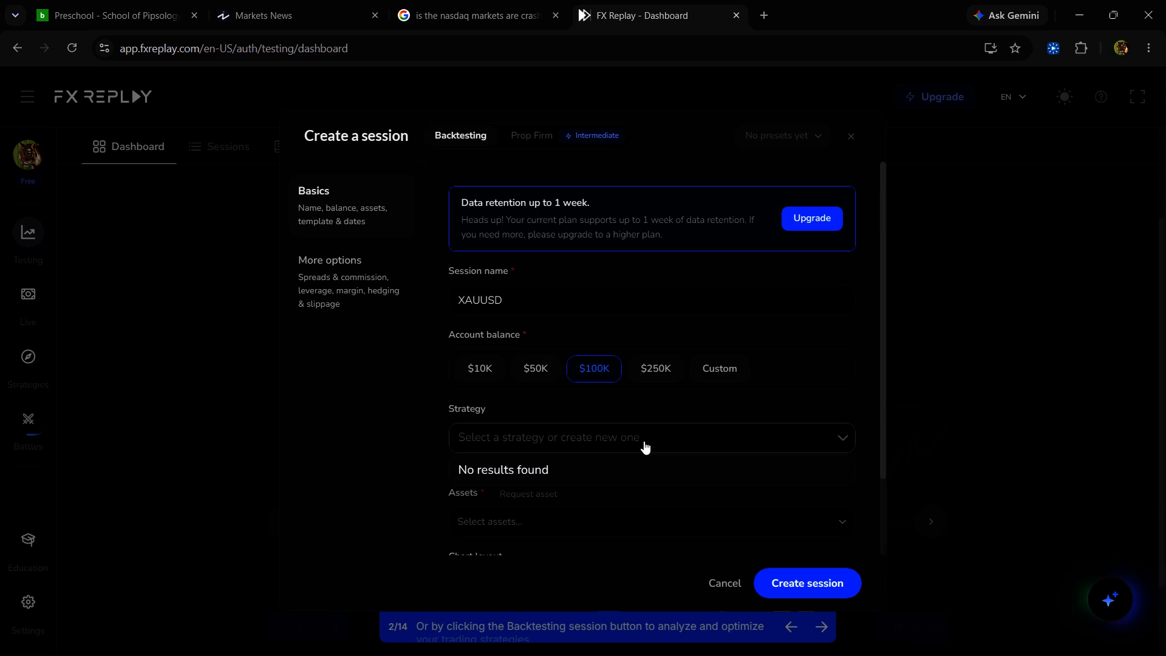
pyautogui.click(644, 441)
# Search the session's assets for GOLD and add the XAUUSD Gold / US Dollar entry with the blue P logo.
pyautogui.scroll(-1, 591, 454)
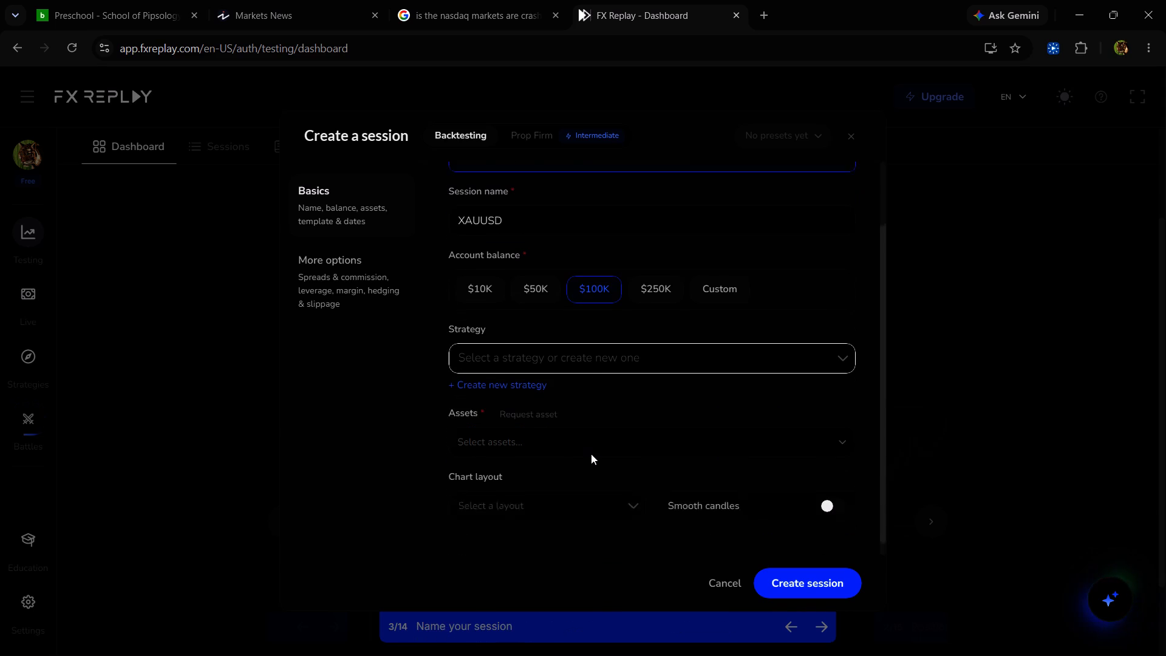
pyautogui.scroll(-1, 591, 454)
pyautogui.click(558, 423)
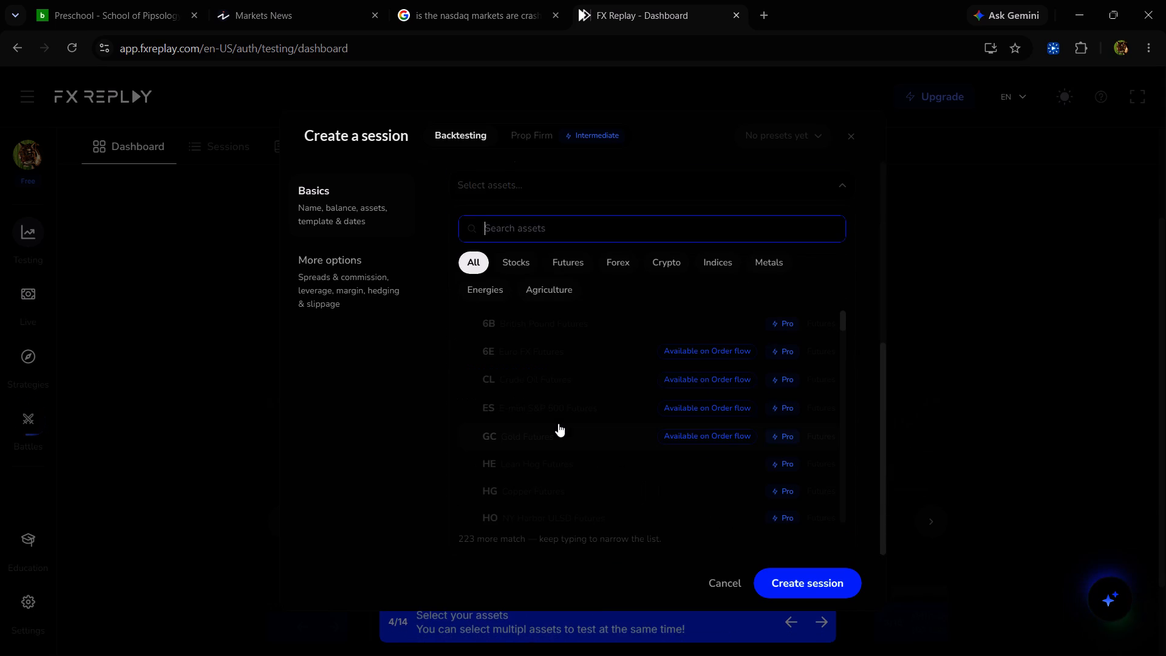
pyautogui.write('GOLD')
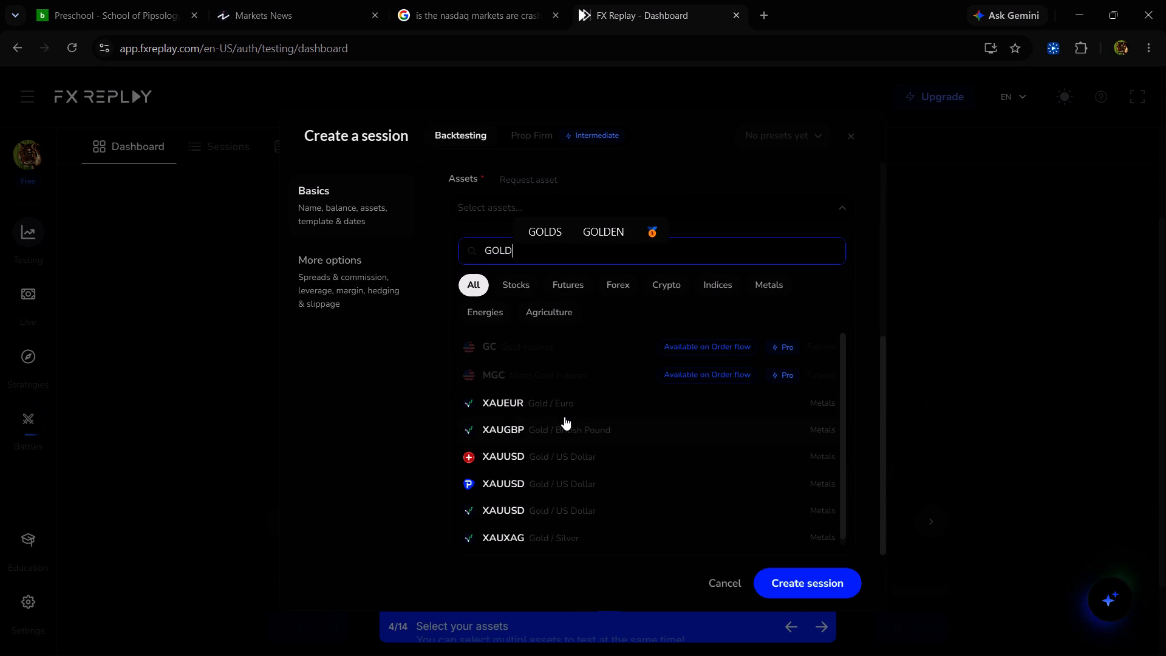
pyautogui.click(499, 481)
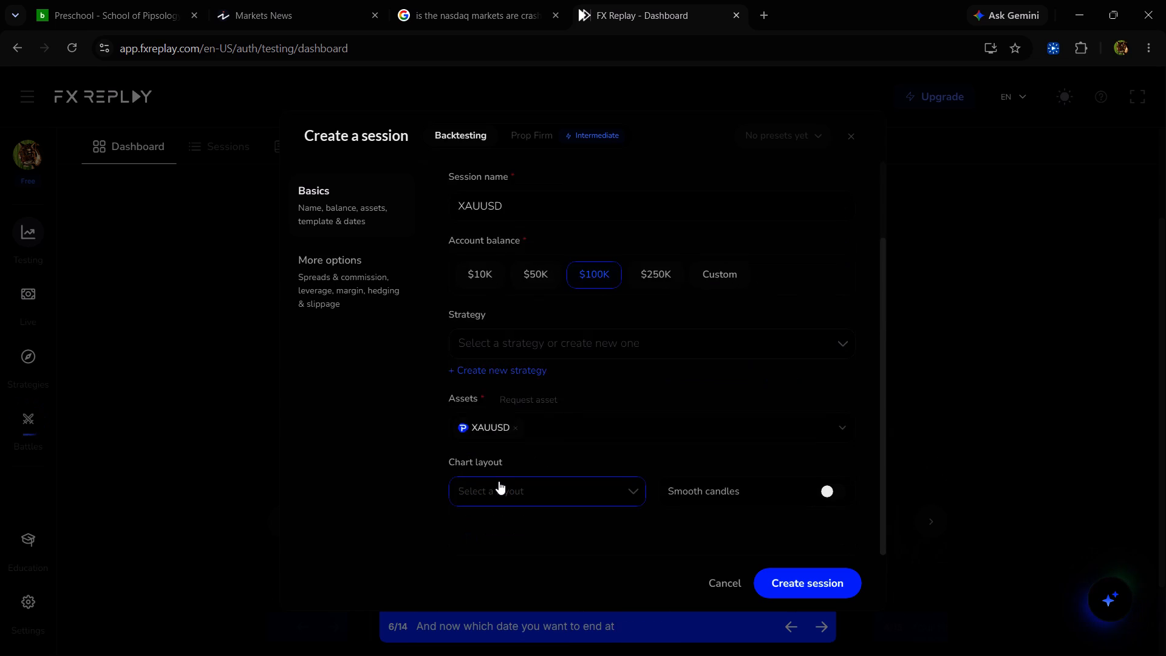
# Set the session period's initial date to 01/01/2026 22:15.
pyautogui.click(526, 327)
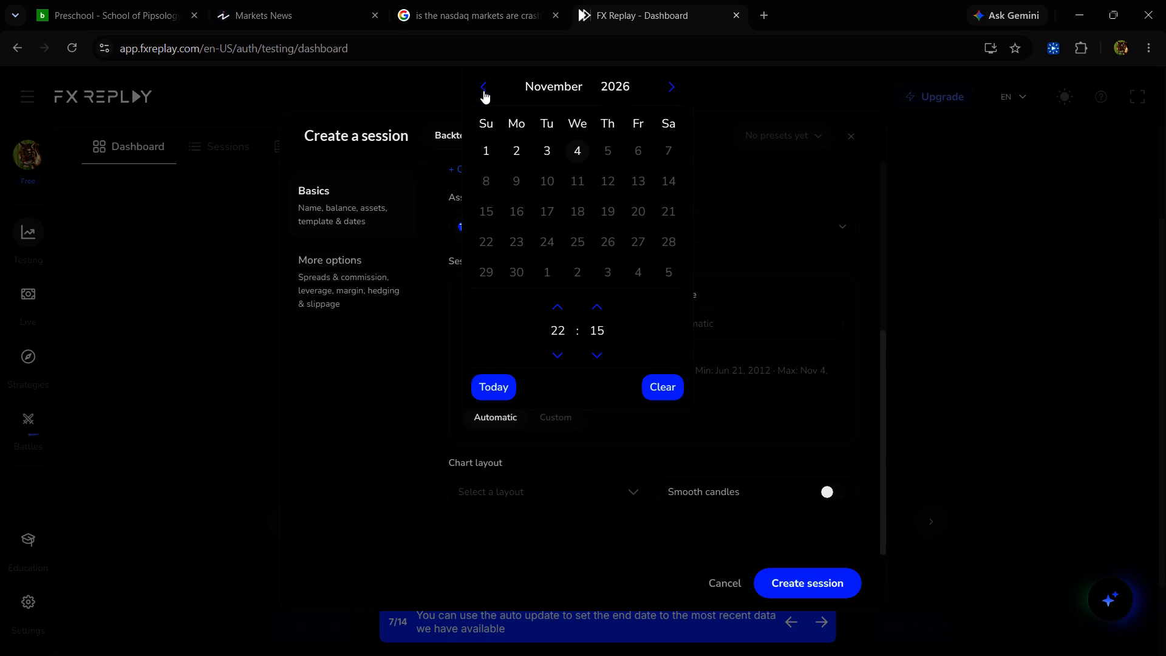
pyautogui.tripleClick(480, 88)
pyautogui.doubleClick(480, 88)
pyautogui.tripleClick(480, 88)
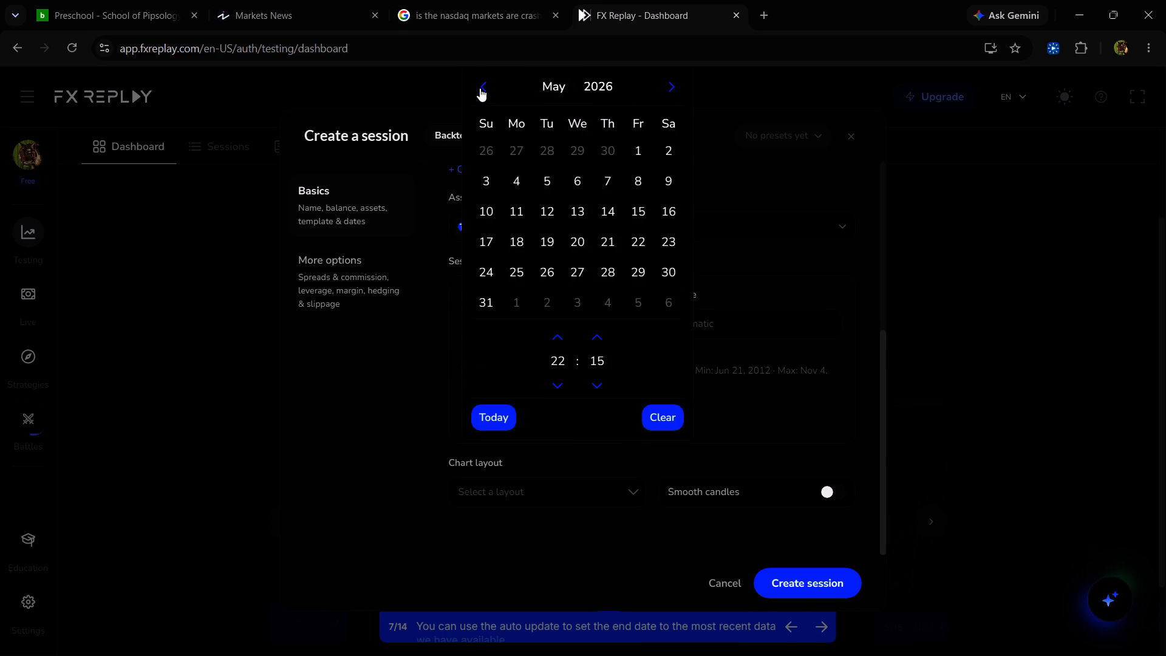
pyautogui.tripleClick(480, 88)
pyautogui.click(480, 88)
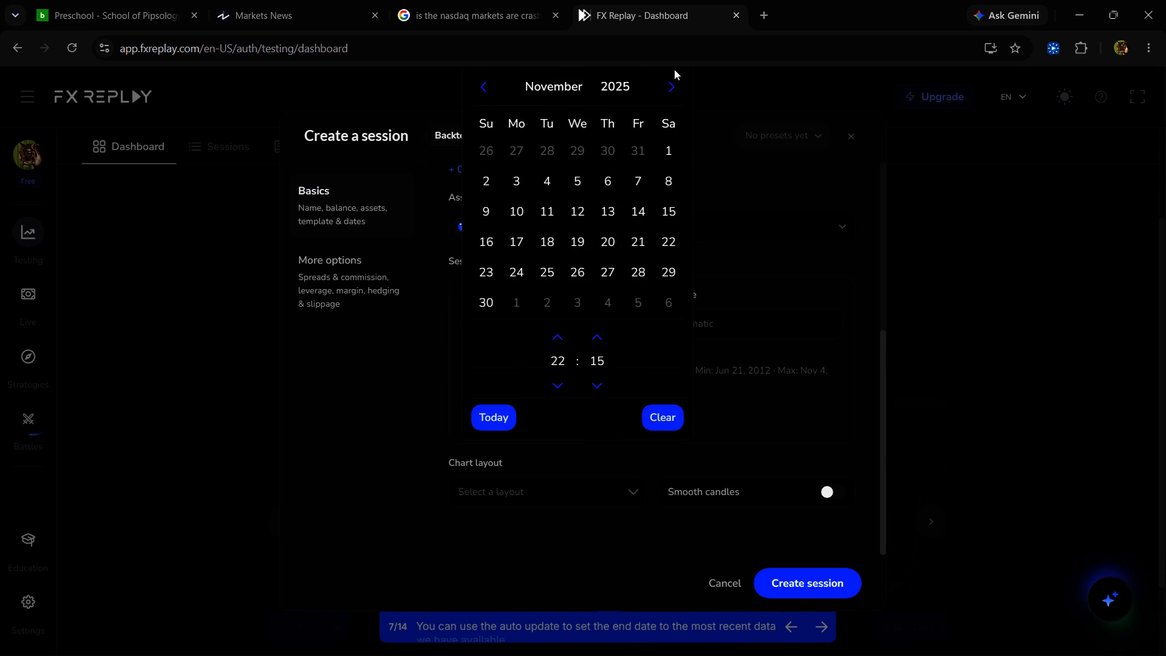
pyautogui.tripleClick(675, 91)
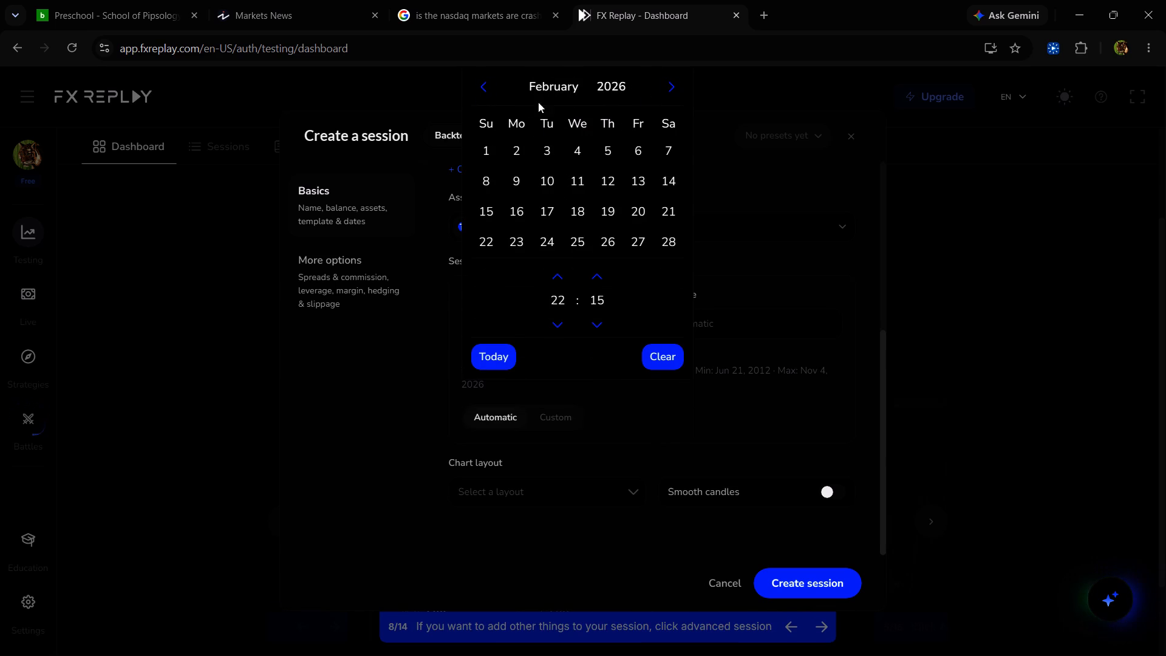
pyautogui.click(480, 86)
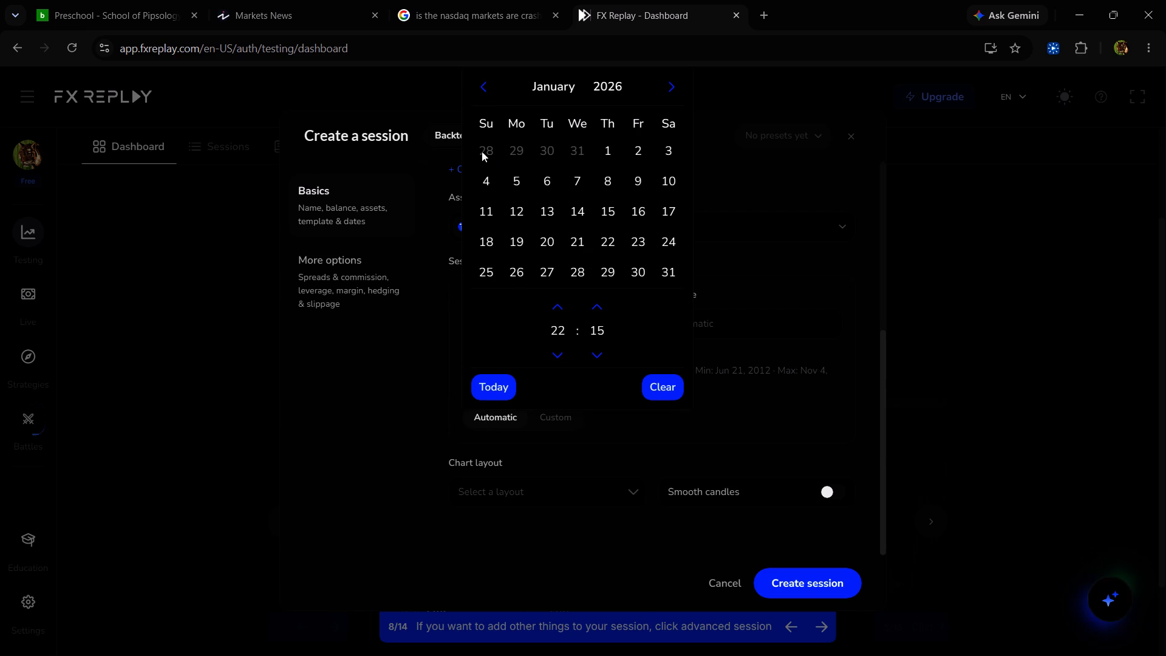
pyautogui.click(607, 151)
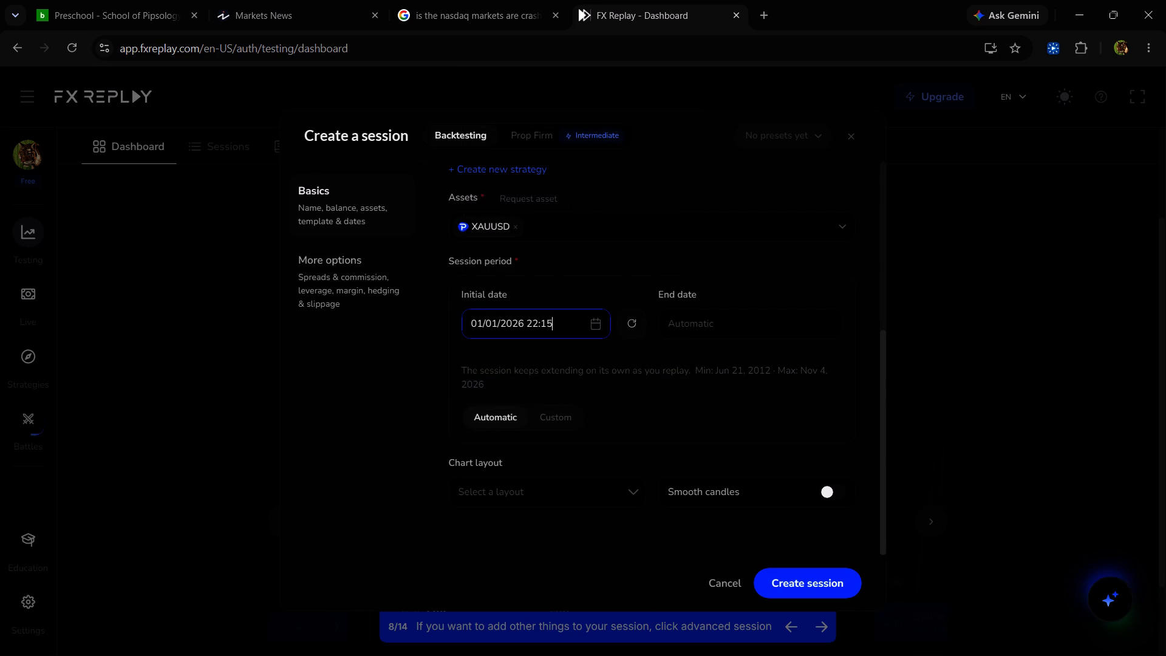
pyautogui.click(707, 320)
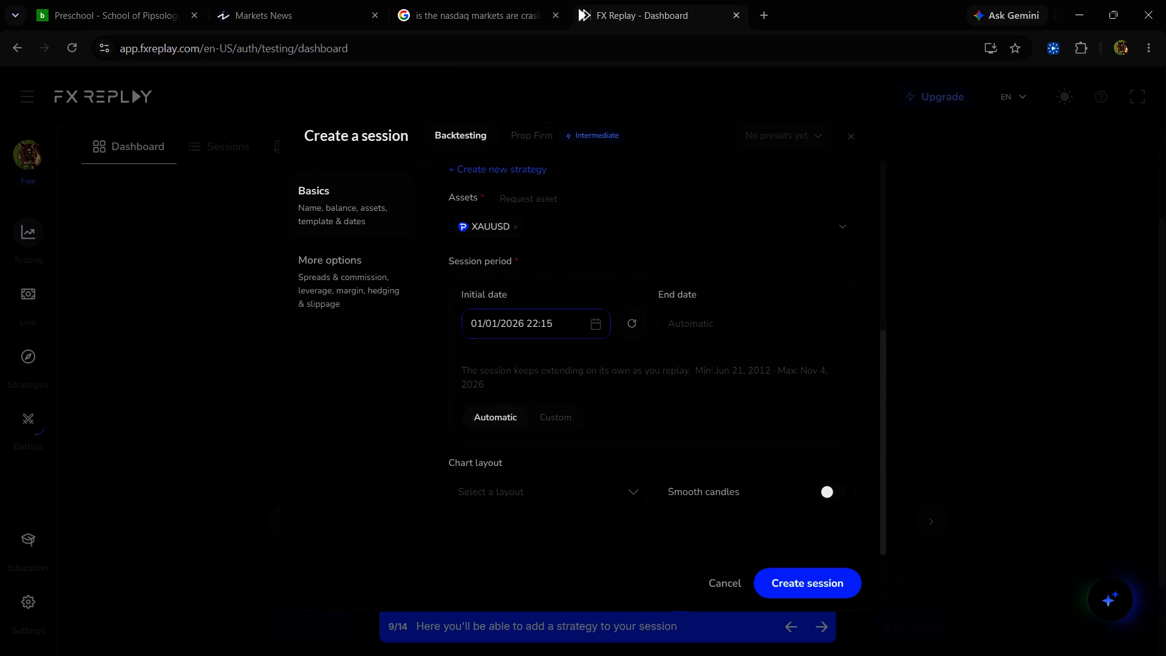
# Choose XAUUSD as the session's chart layout.
pyautogui.scroll(-1, 717, 441)
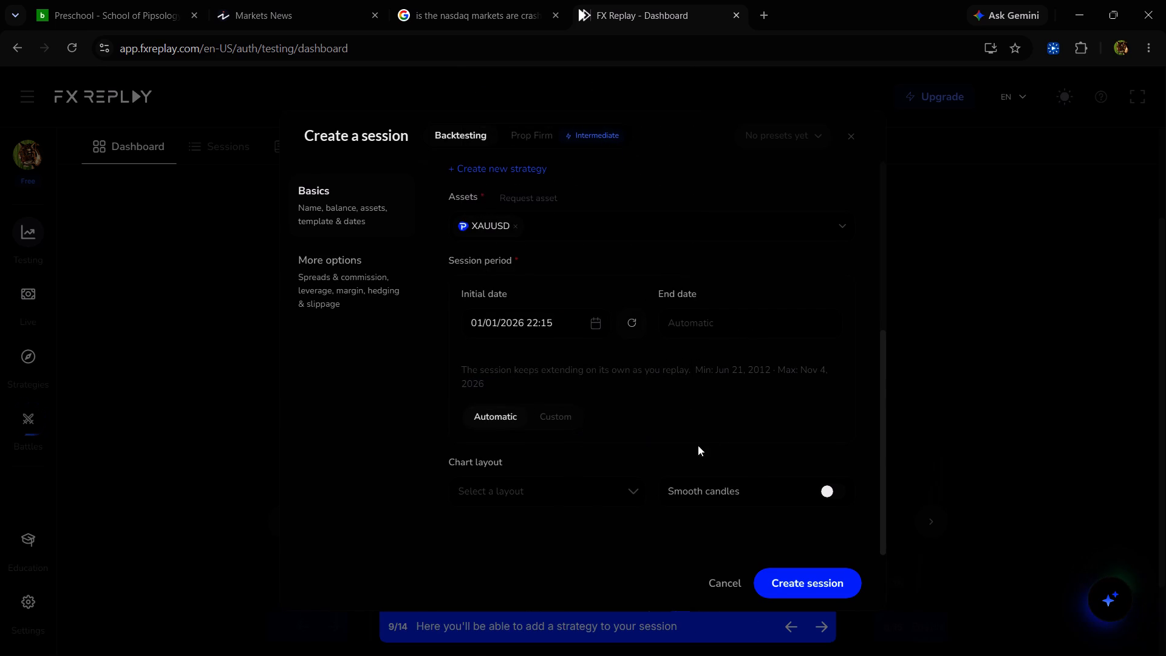
pyautogui.click(636, 497)
pyautogui.click(636, 497)
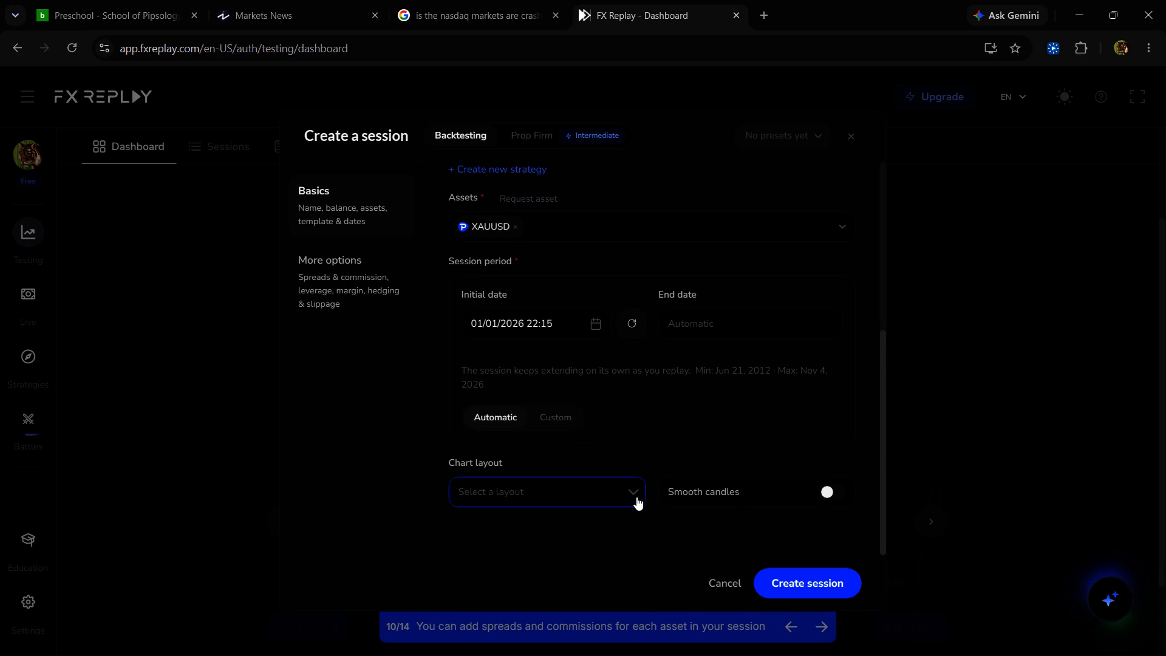
pyautogui.click(636, 497)
pyautogui.click(487, 570)
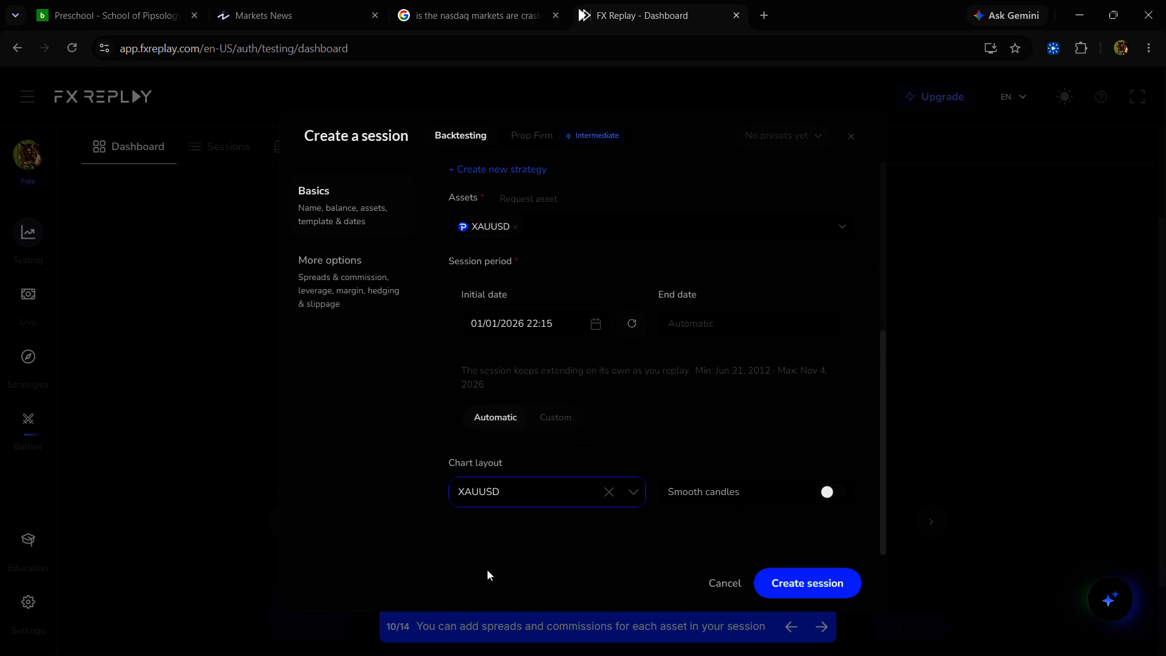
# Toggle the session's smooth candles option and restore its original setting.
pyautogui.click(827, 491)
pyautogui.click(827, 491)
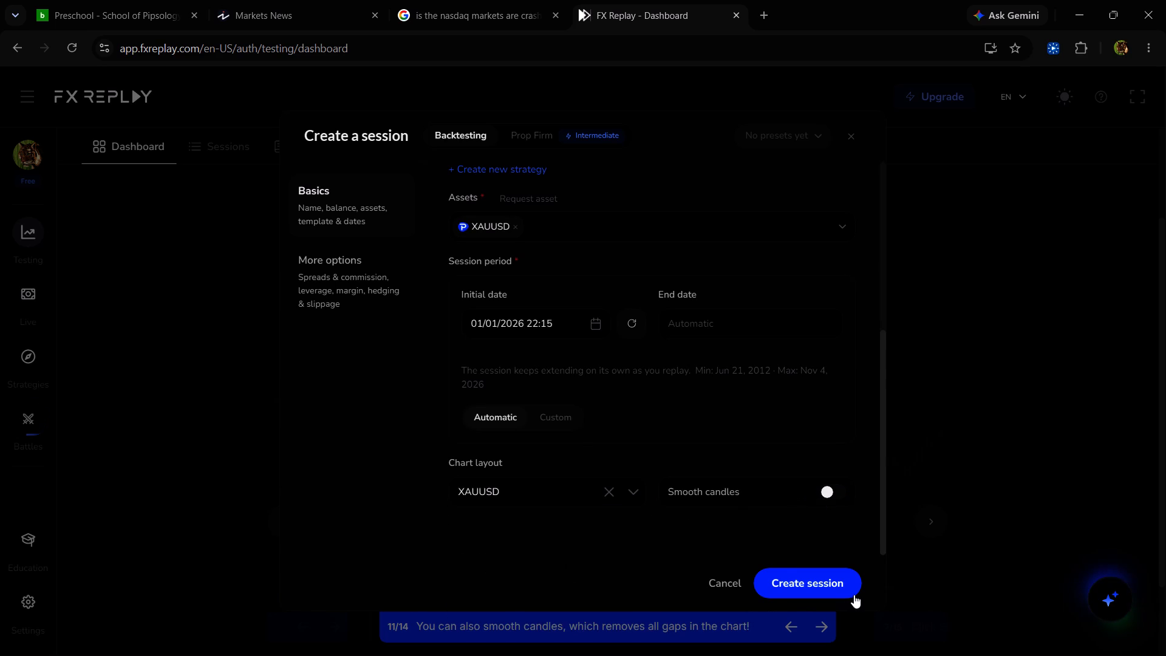
# Turn on smooth candles, create the backtesting session, and dismiss the Talk to Journal introduction.
pyautogui.click(829, 491)
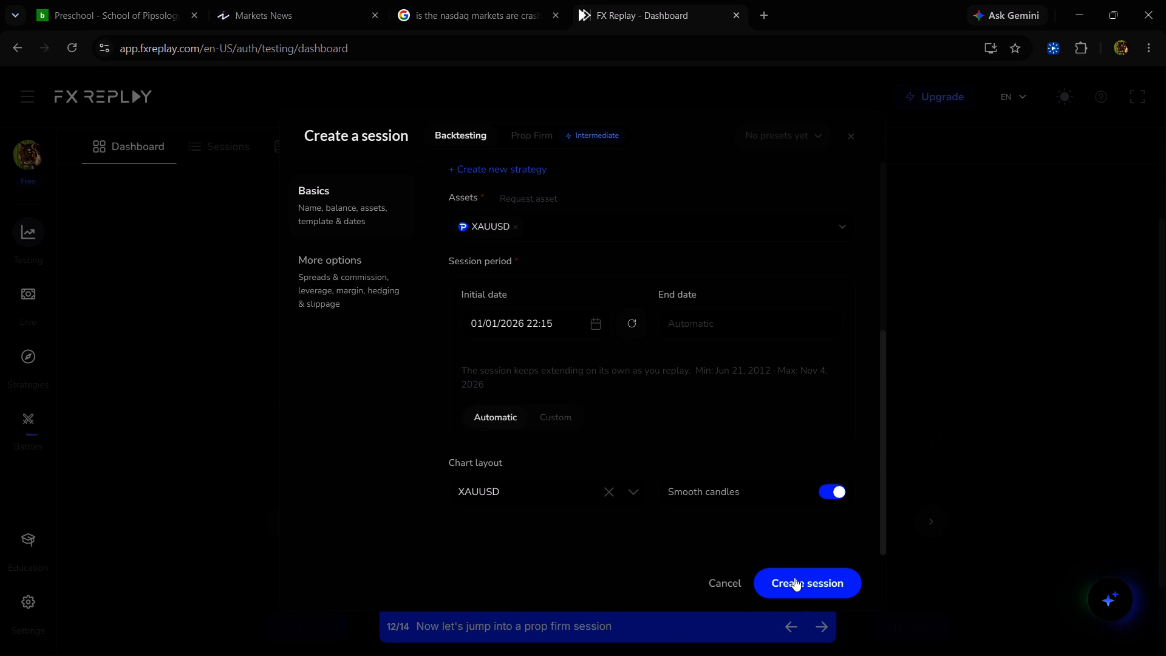
pyautogui.click(797, 574)
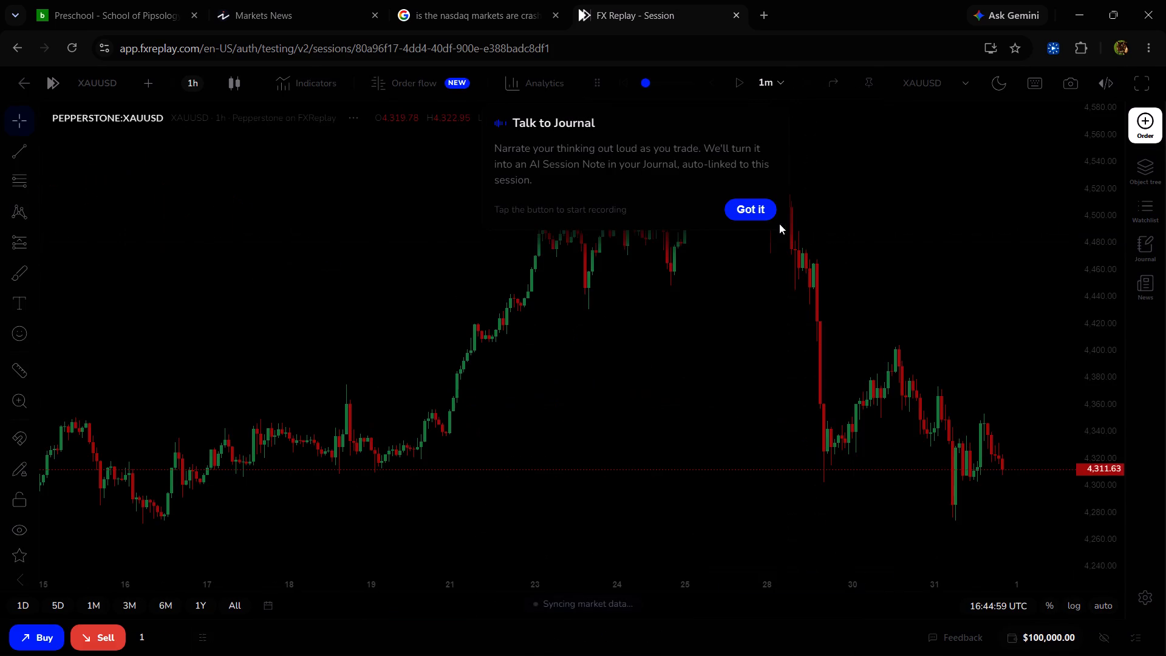
pyautogui.click(742, 211)
# Examine XAUUSD's earlier hourly price history across the preceding months and return to the latest candles.
pyautogui.hscroll(1, 316, 371)
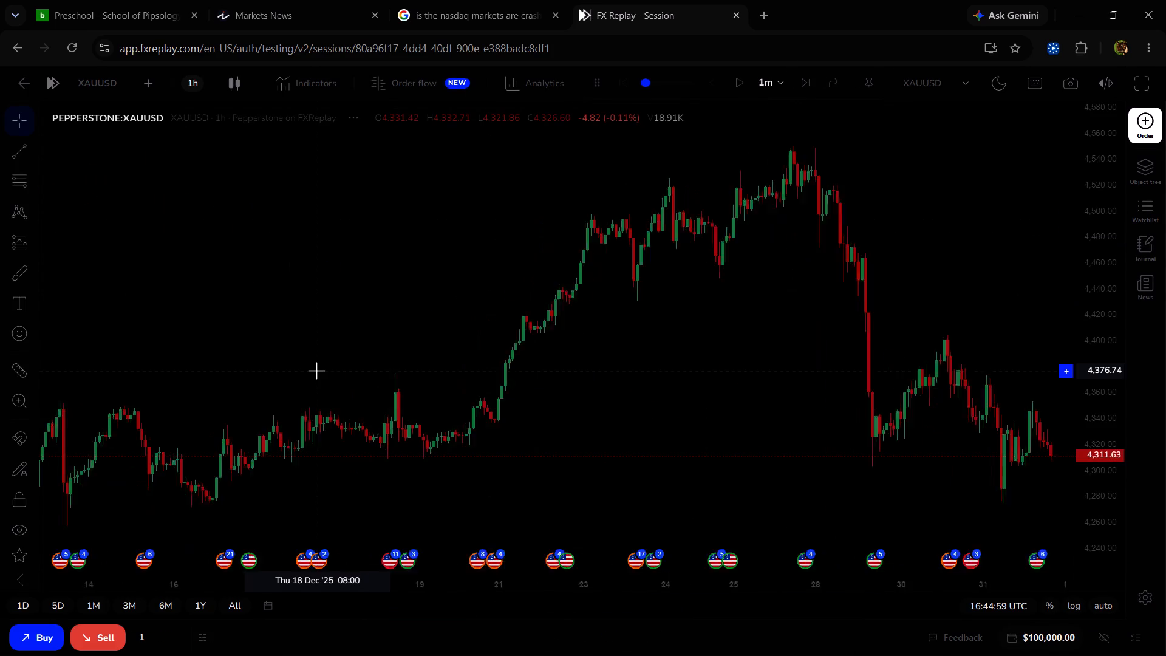
pyautogui.hscroll(4, 316, 371)
pyautogui.rightClick(364, 390)
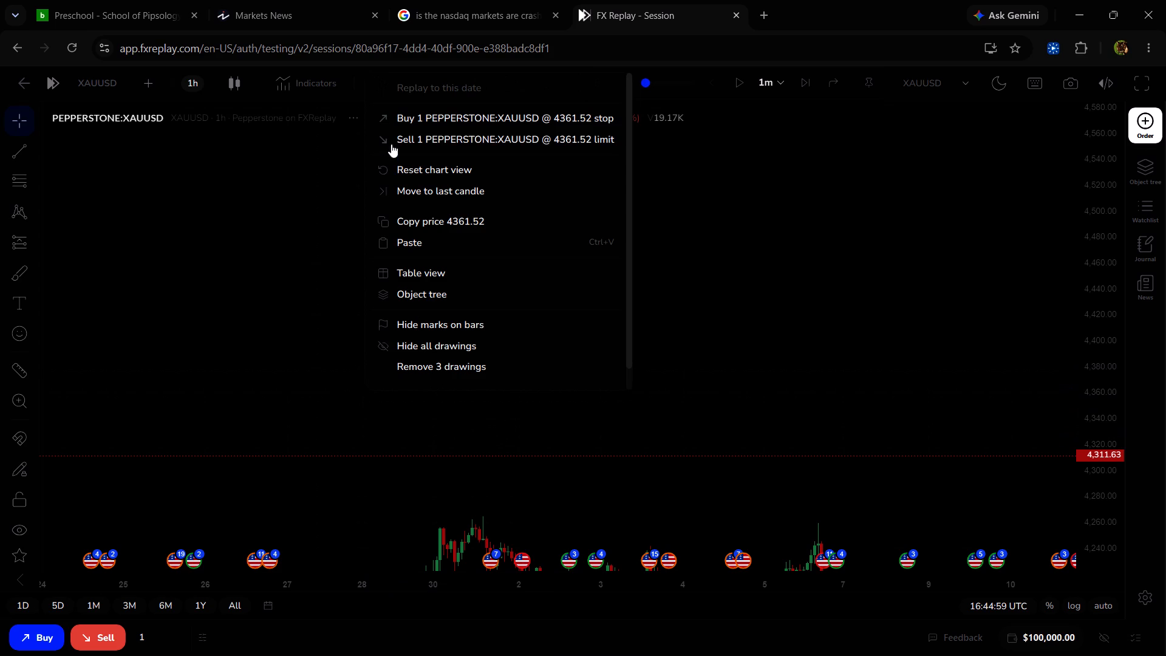
pyautogui.click(419, 174)
pyautogui.hscroll(2, 509, 302)
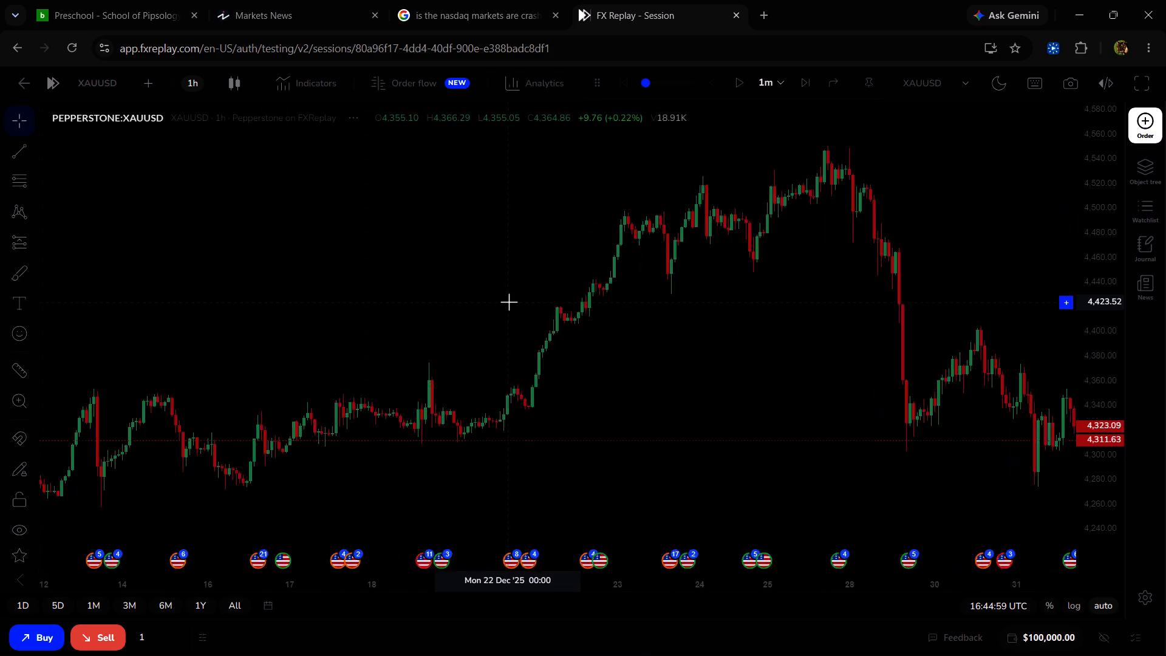
pyautogui.hscroll(13, 509, 302)
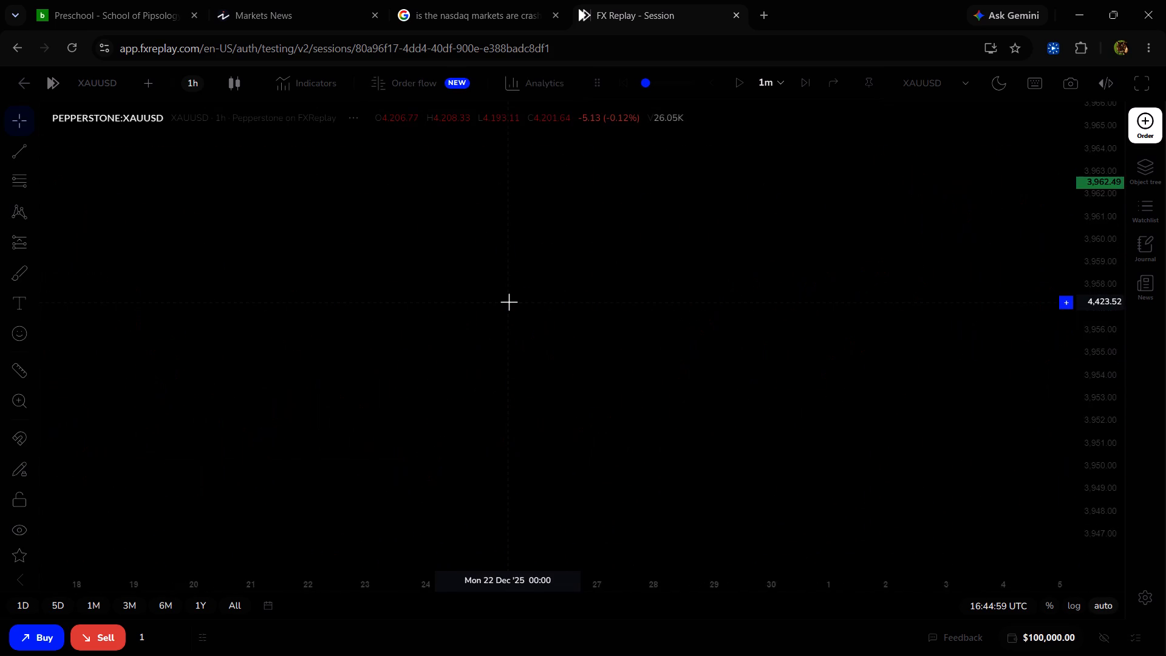
pyautogui.hscroll(1, 509, 302)
pyautogui.hscroll(-6, 509, 302)
pyautogui.hscroll(1, 509, 302)
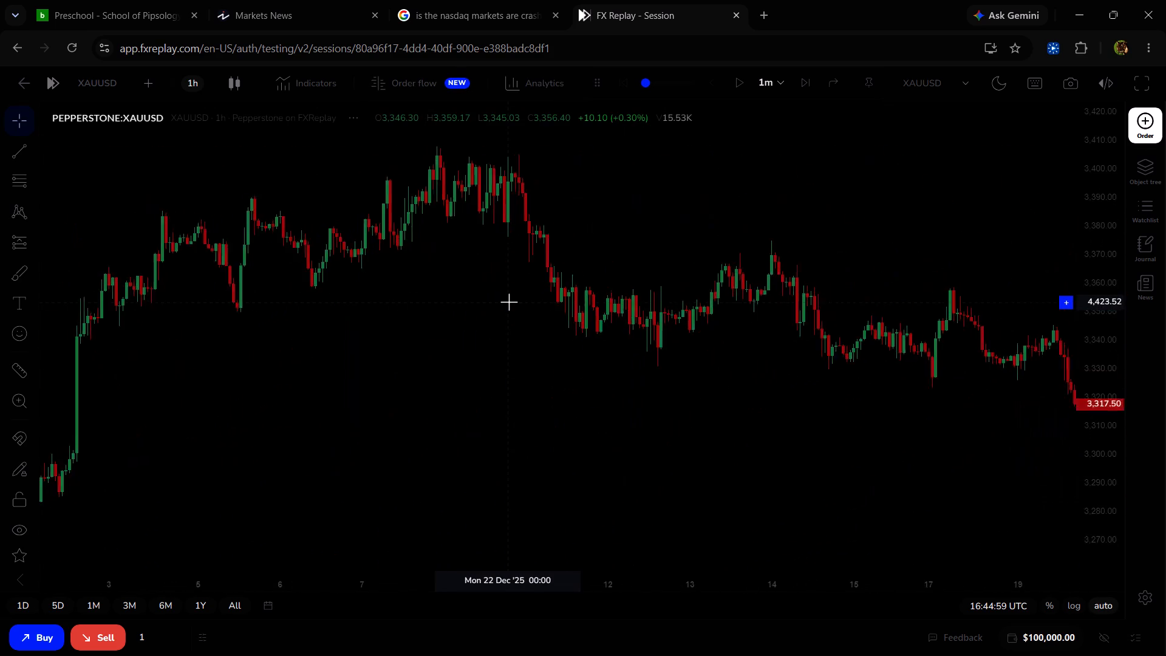
pyautogui.hscroll(7, 509, 302)
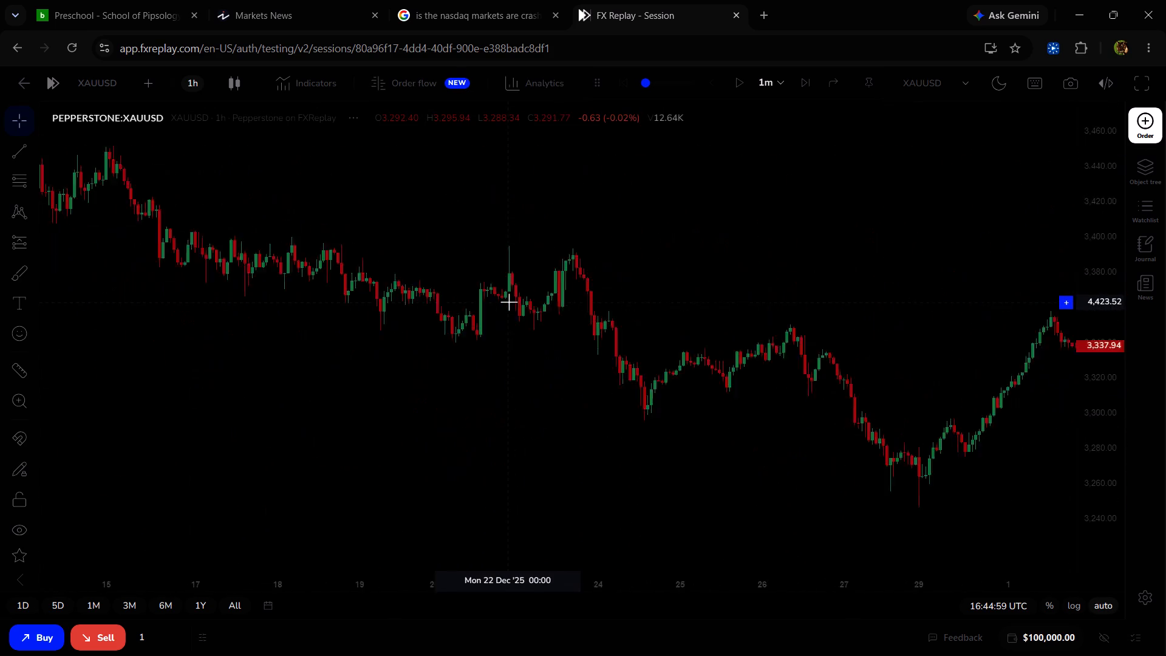
pyautogui.hscroll(7, 509, 302)
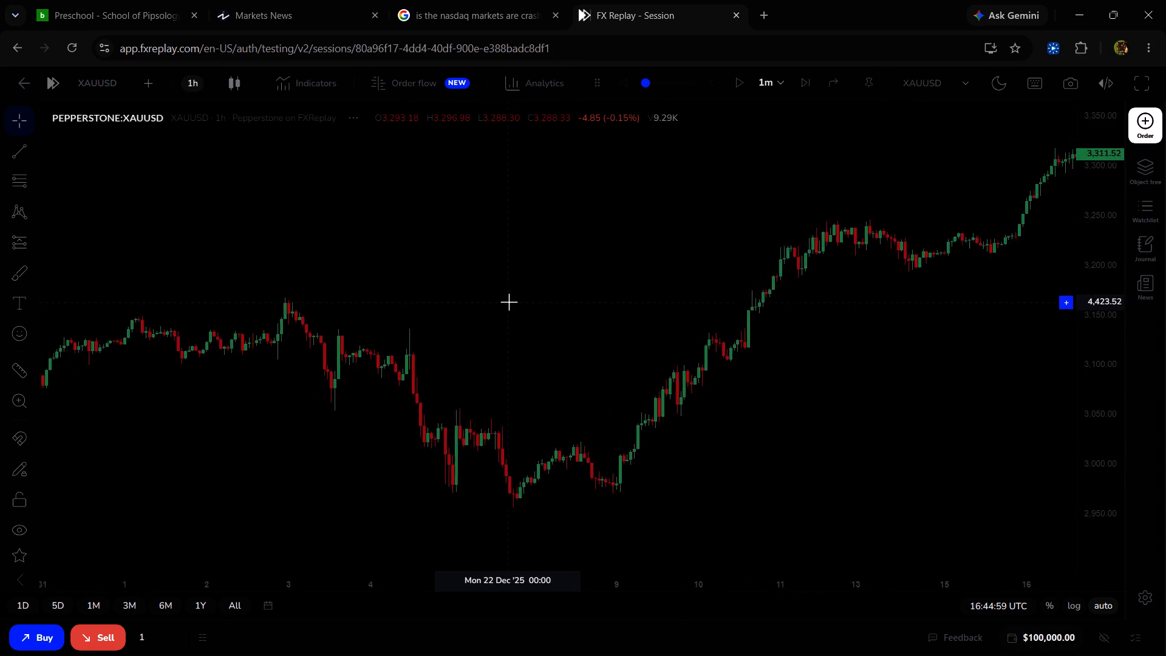
pyautogui.hscroll(3, 509, 302)
pyautogui.hscroll(-11, 509, 302)
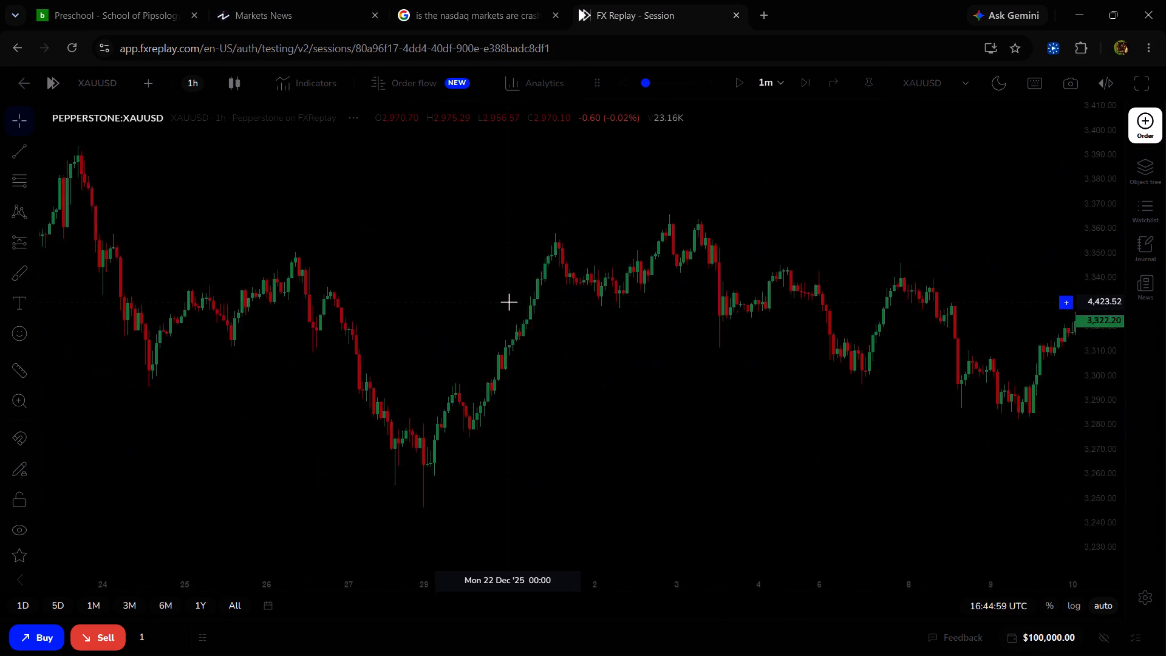
pyautogui.hscroll(-18, 509, 302)
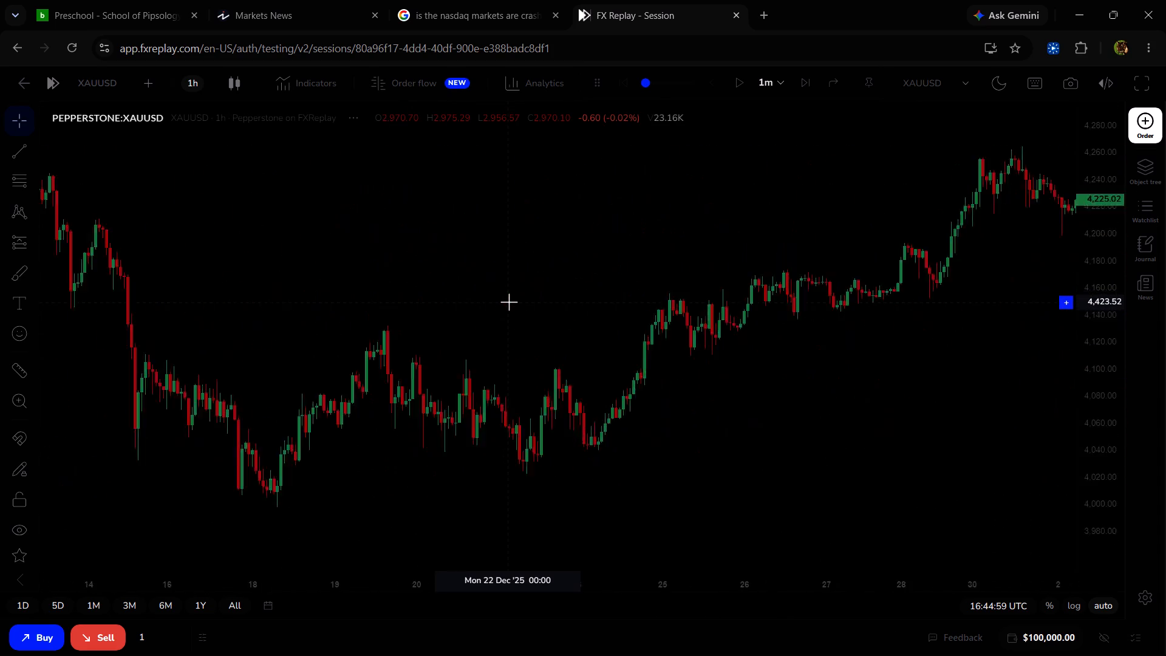
pyautogui.hscroll(-13, 509, 302)
pyautogui.hscroll(5, 509, 302)
pyautogui.hscroll(-1, 509, 302)
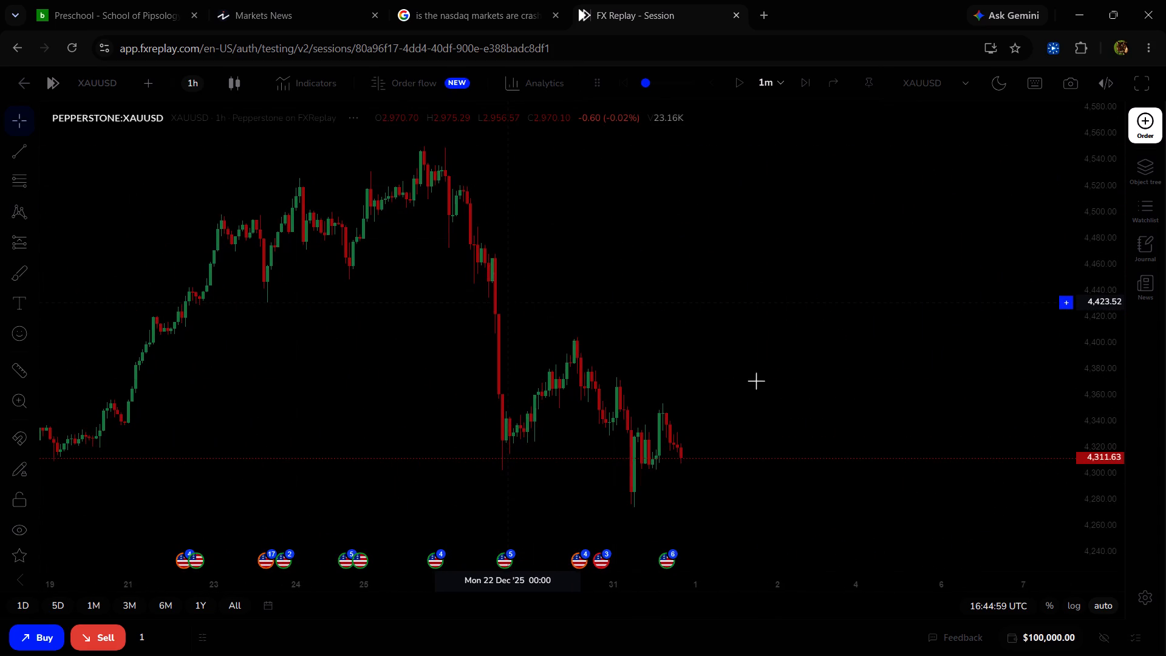
# Start the XAUUSD market replay with the 1m step, pausing and resuming it once.
pyautogui.moveTo(1094, 396); pyautogui.dragTo(1091, 355)
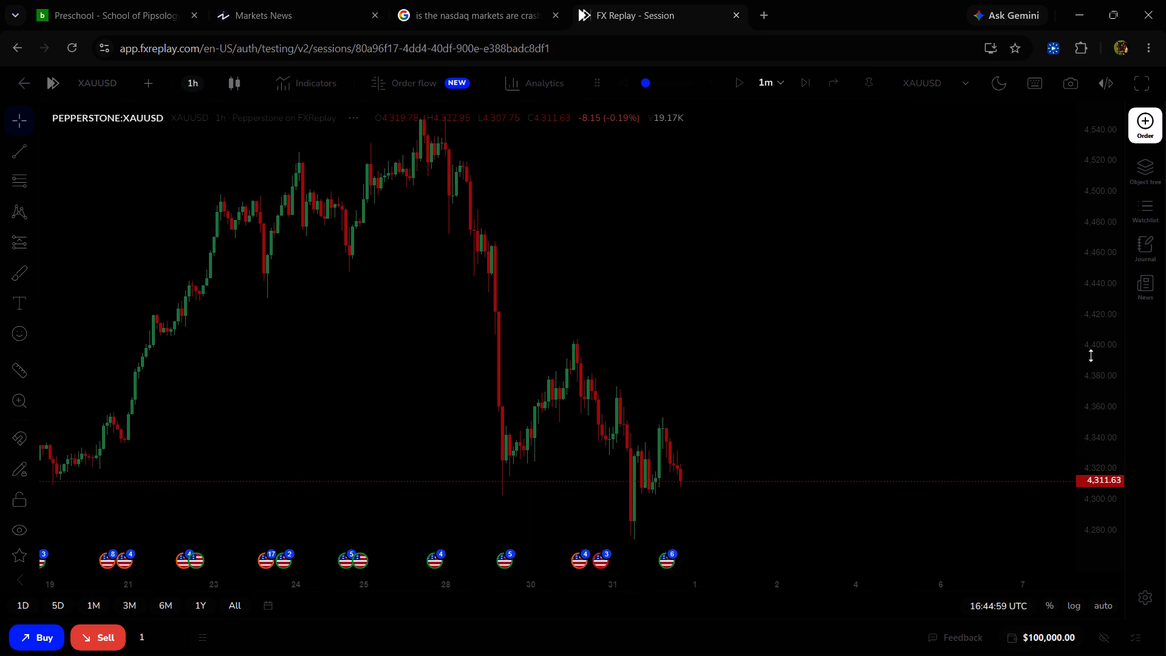
pyautogui.moveTo(1091, 355); pyautogui.dragTo(1089, 355)
pyautogui.moveTo(877, 387); pyautogui.dragTo(875, 414)
pyautogui.scroll(1, 875, 414)
pyautogui.moveTo(875, 414); pyautogui.dragTo(845, 315)
pyautogui.scroll(2, 845, 315)
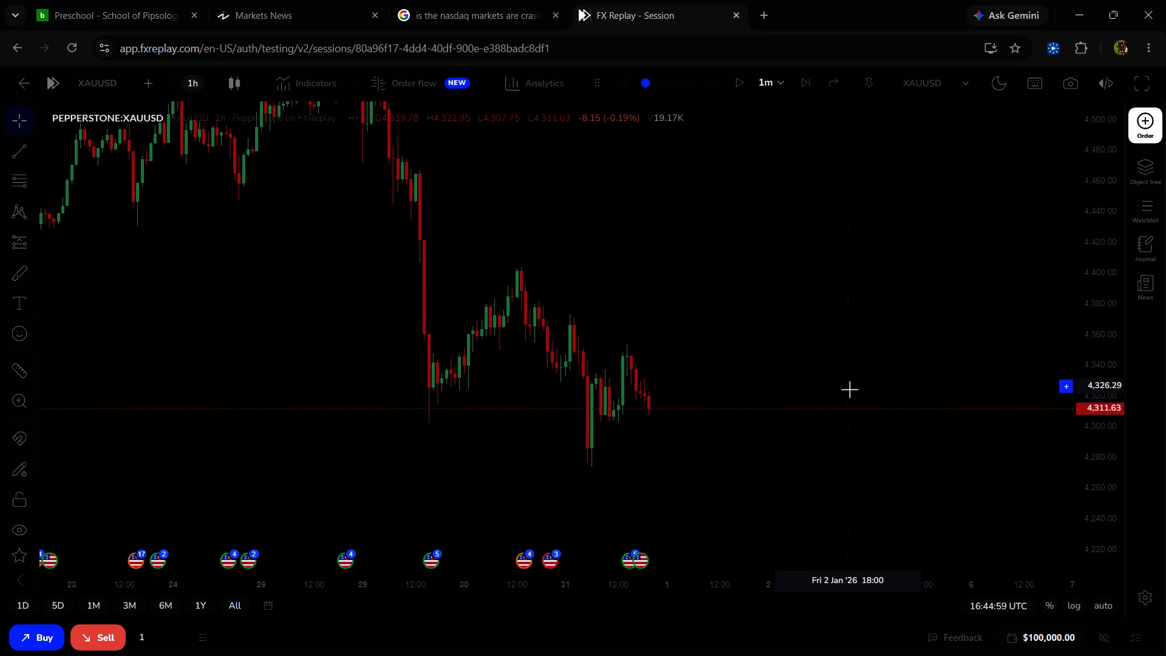
pyautogui.moveTo(845, 369); pyautogui.dragTo(837, 446)
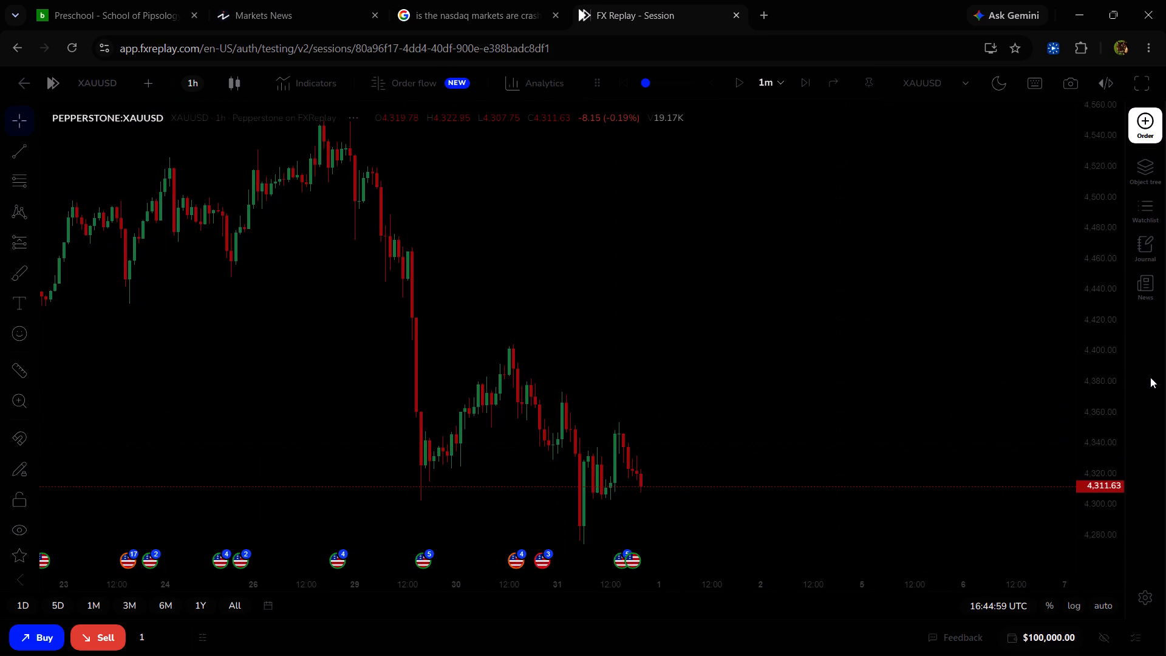
pyautogui.moveTo(1110, 383); pyautogui.dragTo(1074, 389)
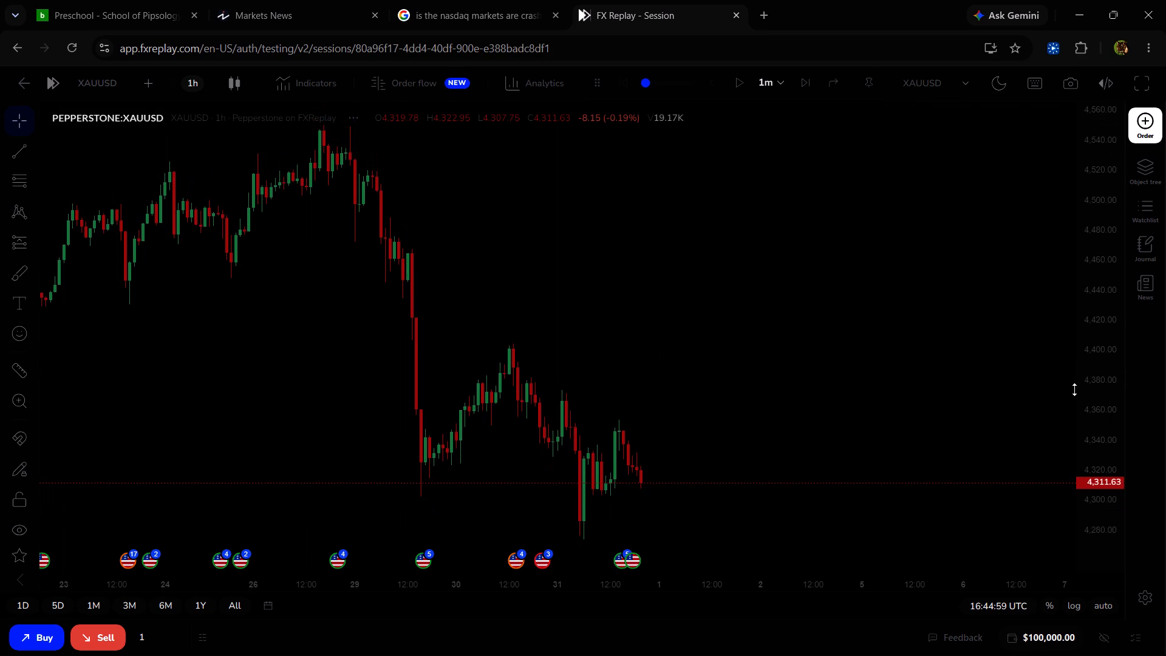
pyautogui.moveTo(1074, 389); pyautogui.dragTo(1074, 384)
pyautogui.scroll(2, 953, 373)
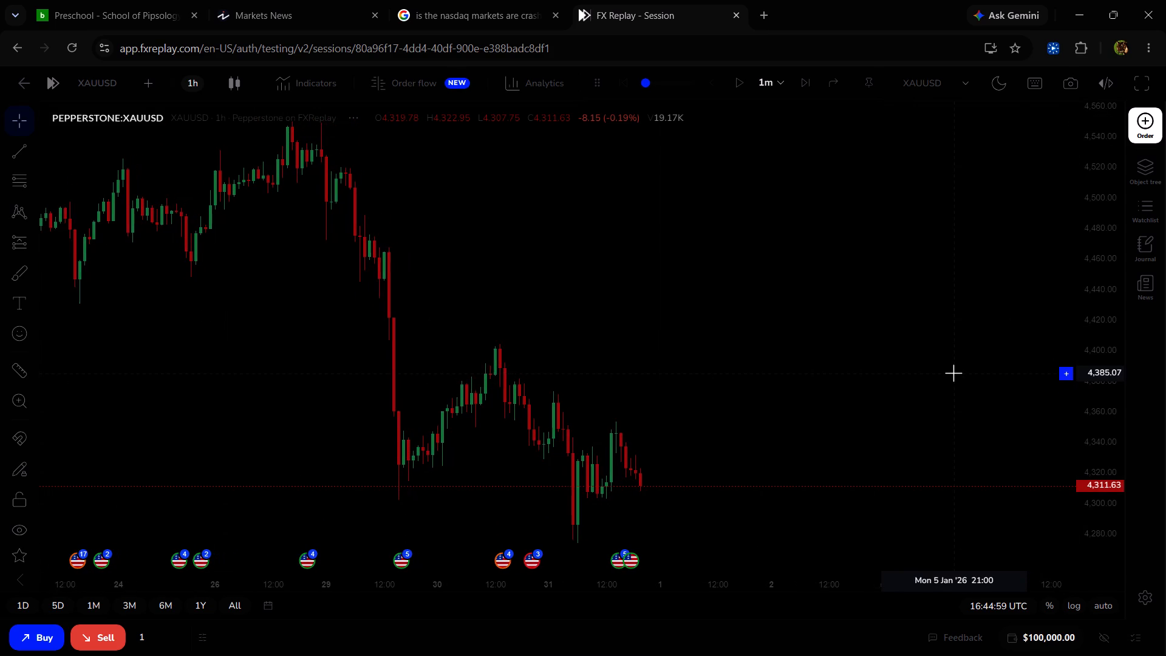
pyautogui.scroll(1, 953, 373)
pyautogui.moveTo(871, 357); pyautogui.dragTo(877, 400)
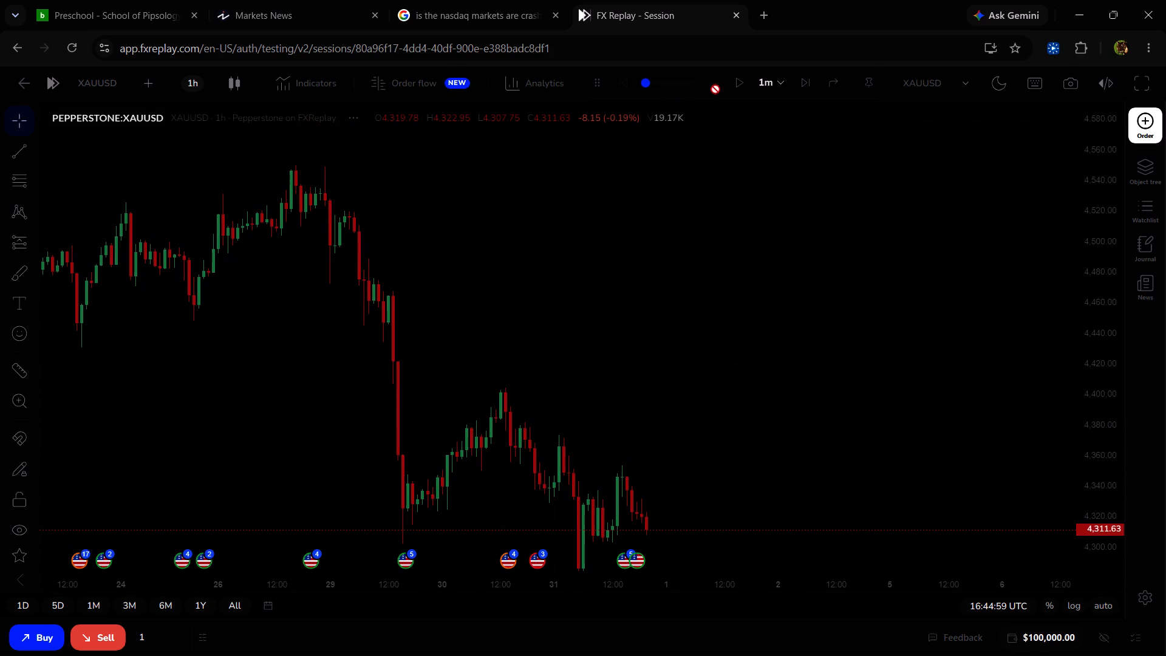
pyautogui.click(735, 87)
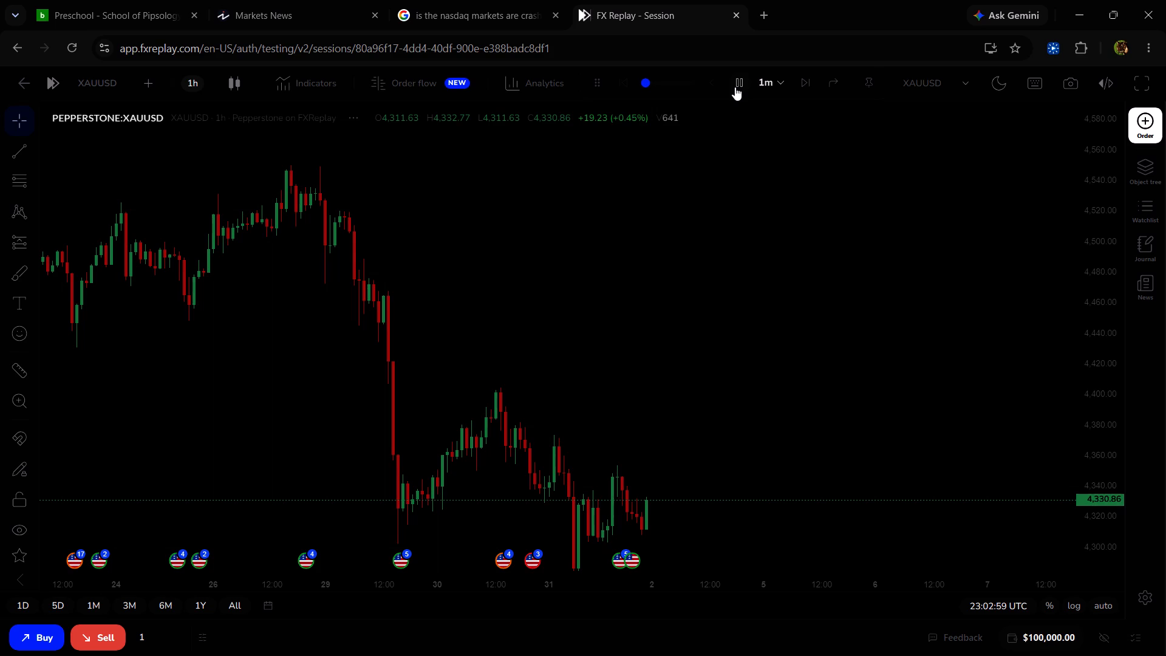
pyautogui.press('space')
pyautogui.press('space')
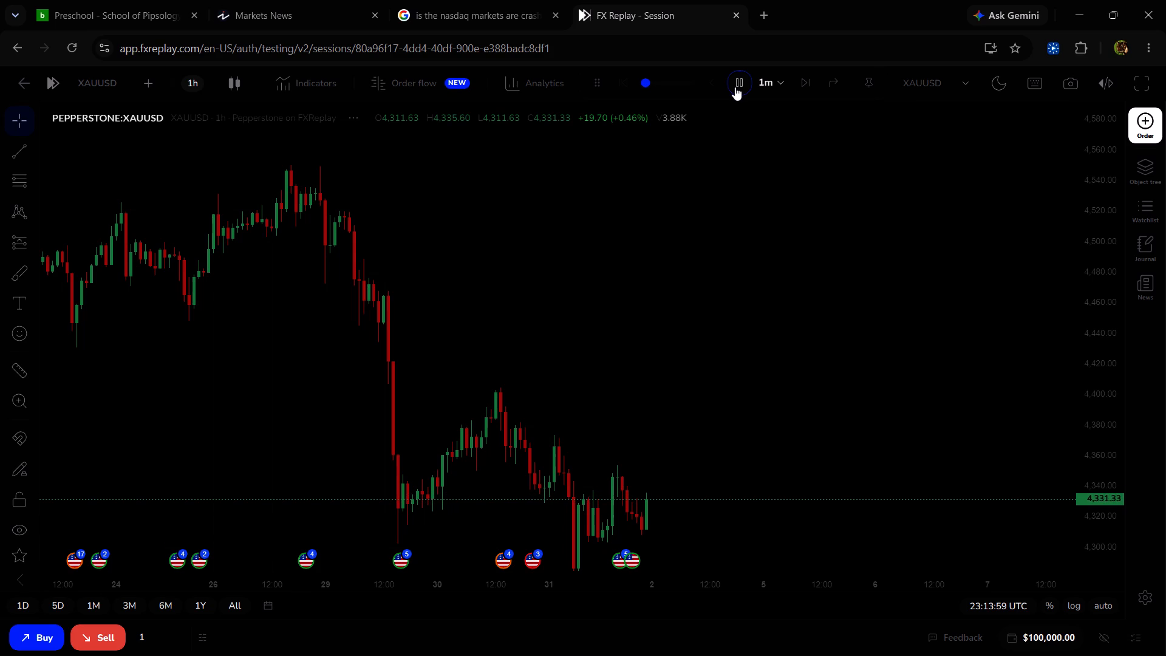
# Show the replay chart in full screen.
pyautogui.press('F11')
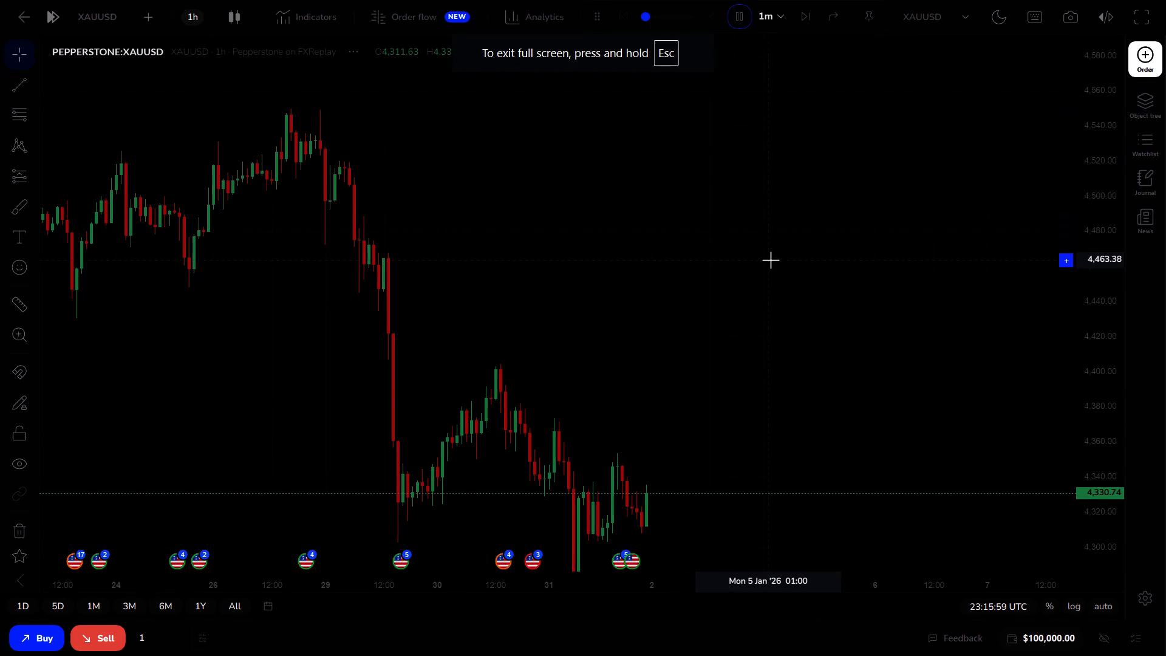
# Advance the replay manually in repeated 1m steps and pause it at 23:41:59 UTC.
pyautogui.moveTo(794, 357); pyautogui.dragTo(775, 304)
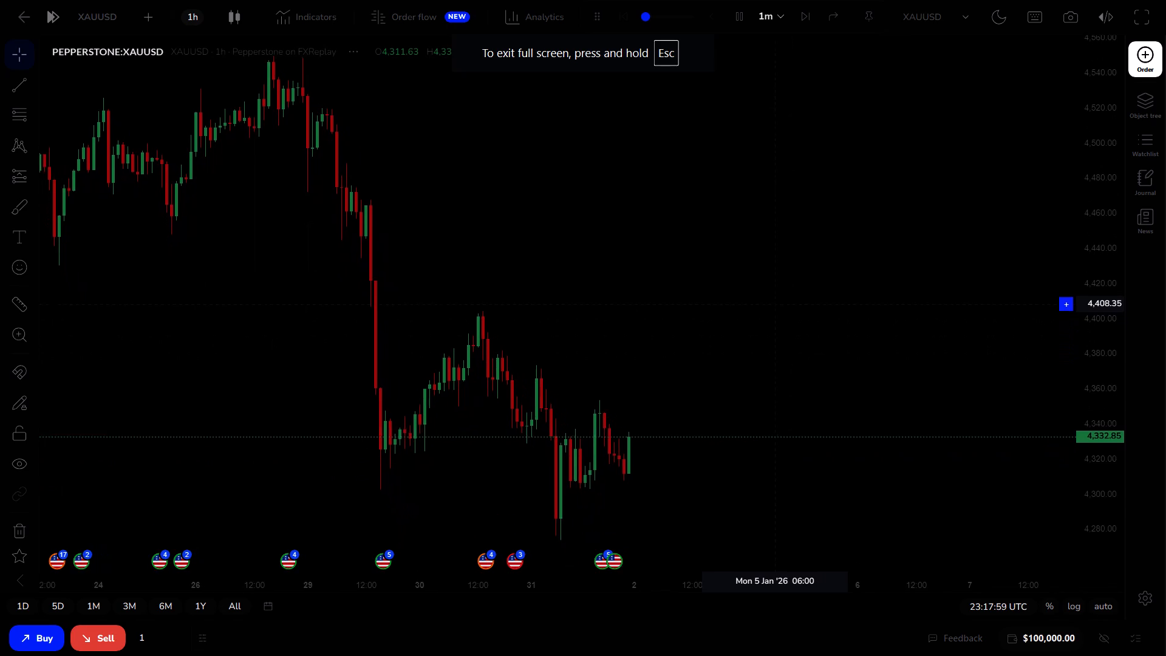
pyautogui.moveTo(775, 304); pyautogui.dragTo(763, 336)
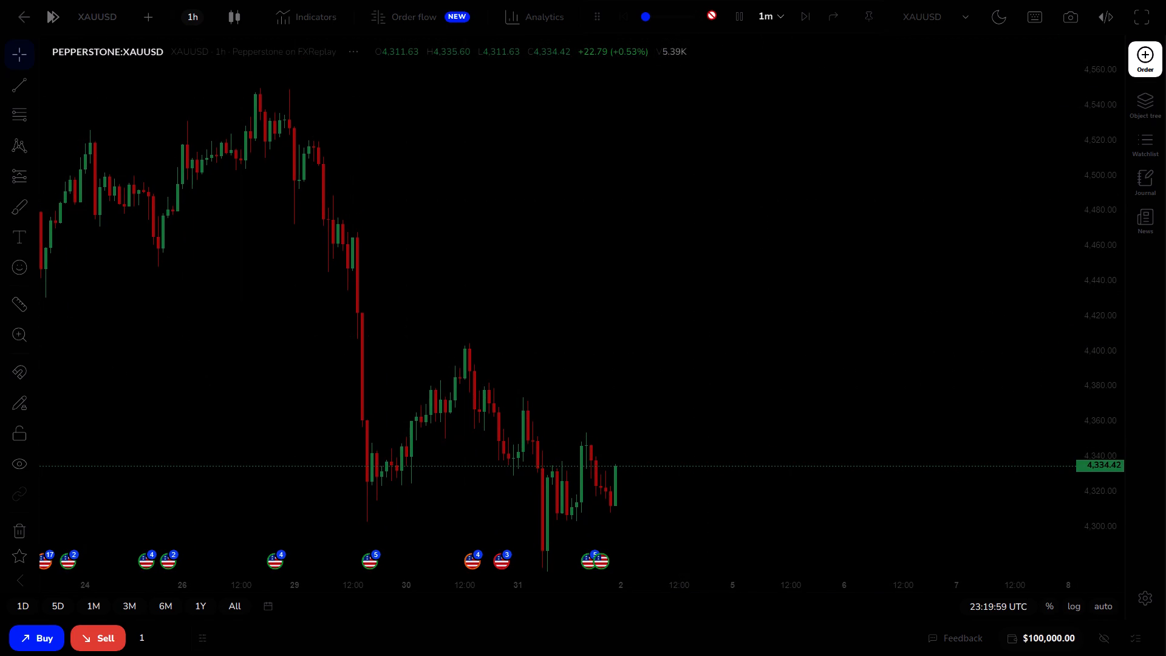
pyautogui.click(804, 12)
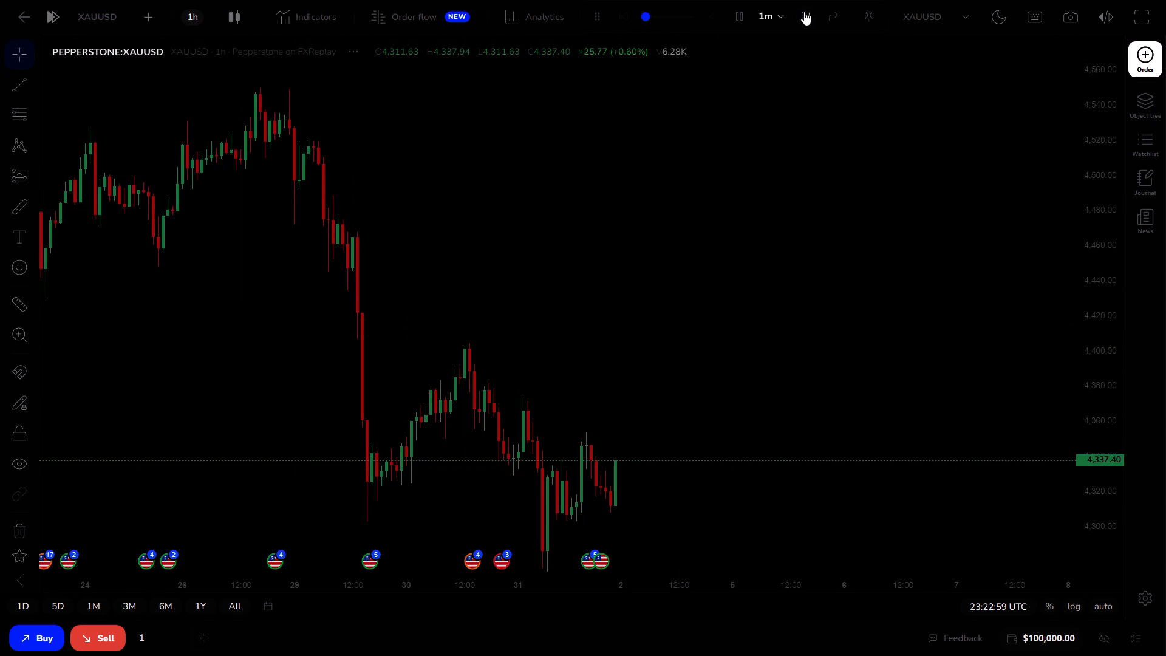
pyautogui.click(804, 12)
pyautogui.click(804, 12)
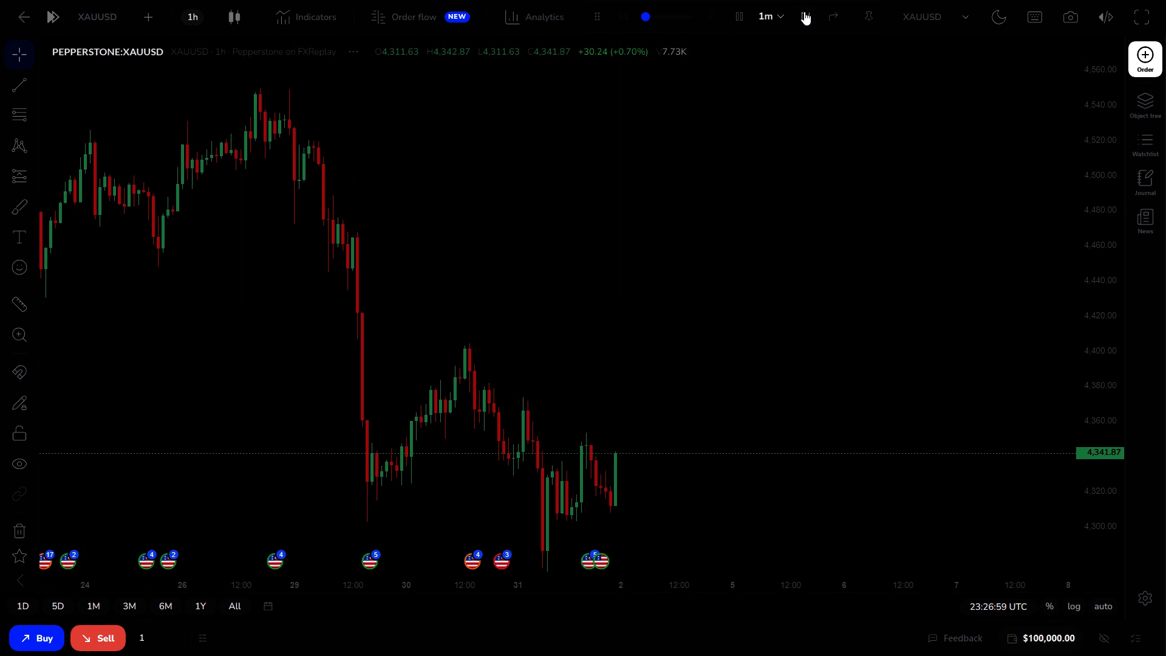
pyautogui.click(804, 12)
pyautogui.tripleClick(804, 12)
pyautogui.tripleClick(804, 12)
pyautogui.tripleClick(804, 12)
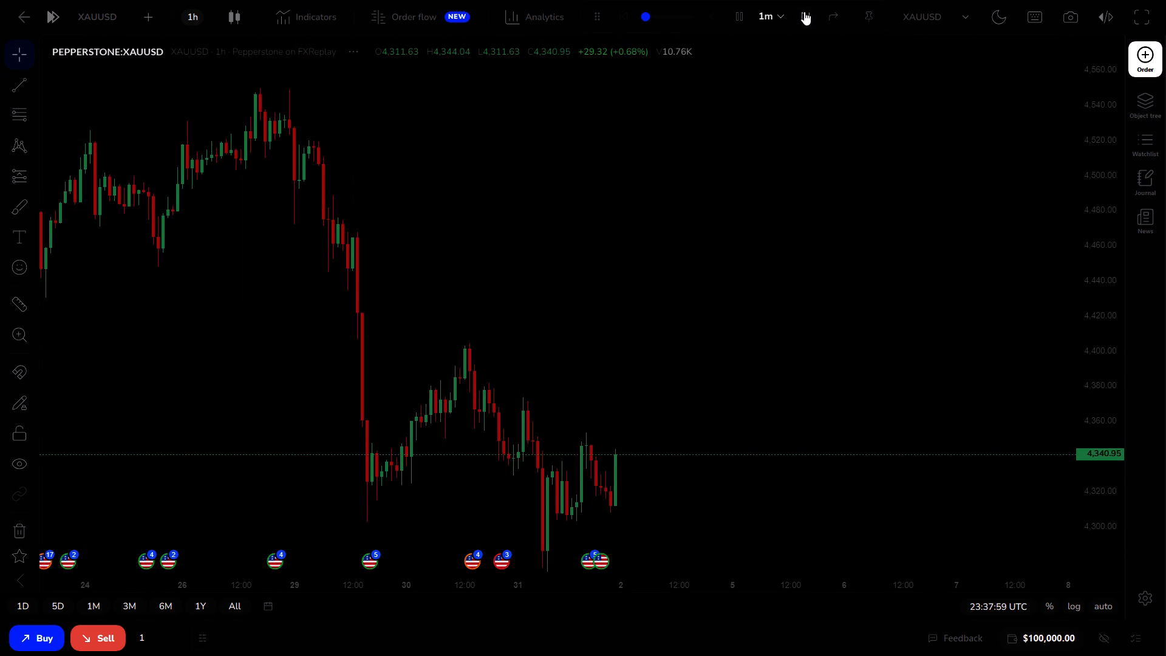
pyautogui.doubleClick(804, 12)
pyautogui.click(731, 13)
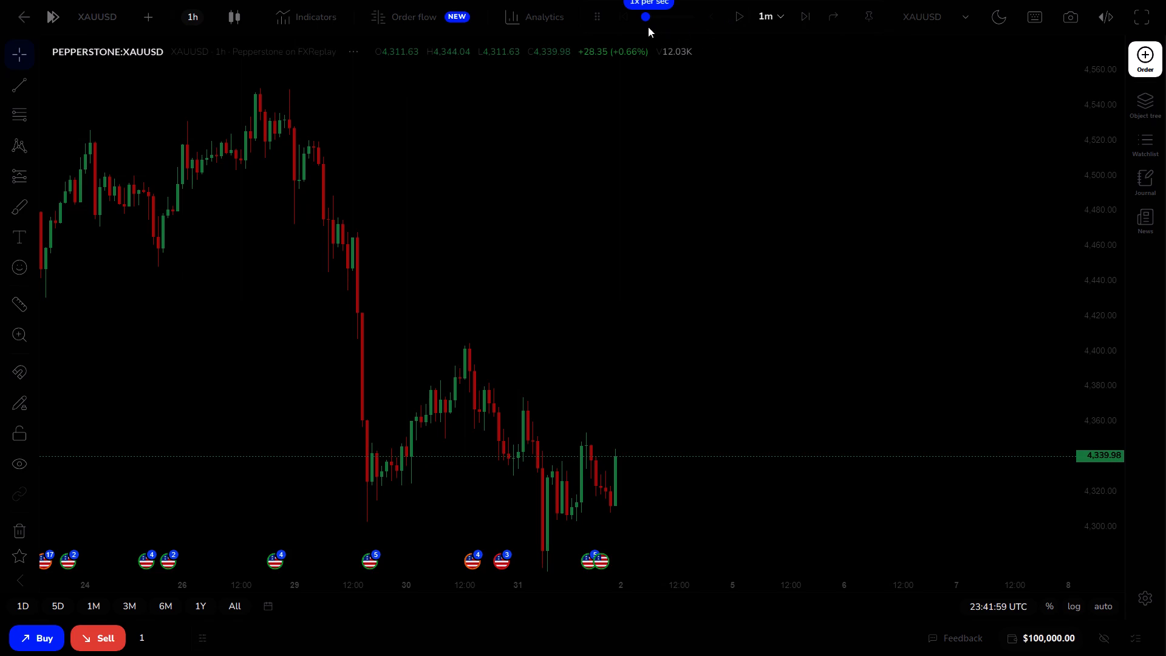
# Set the replay speed to 16x per sec, run the replay, and pause it at 02:42:59 UTC.
pyautogui.moveTo(641, 19); pyautogui.dragTo(707, 24)
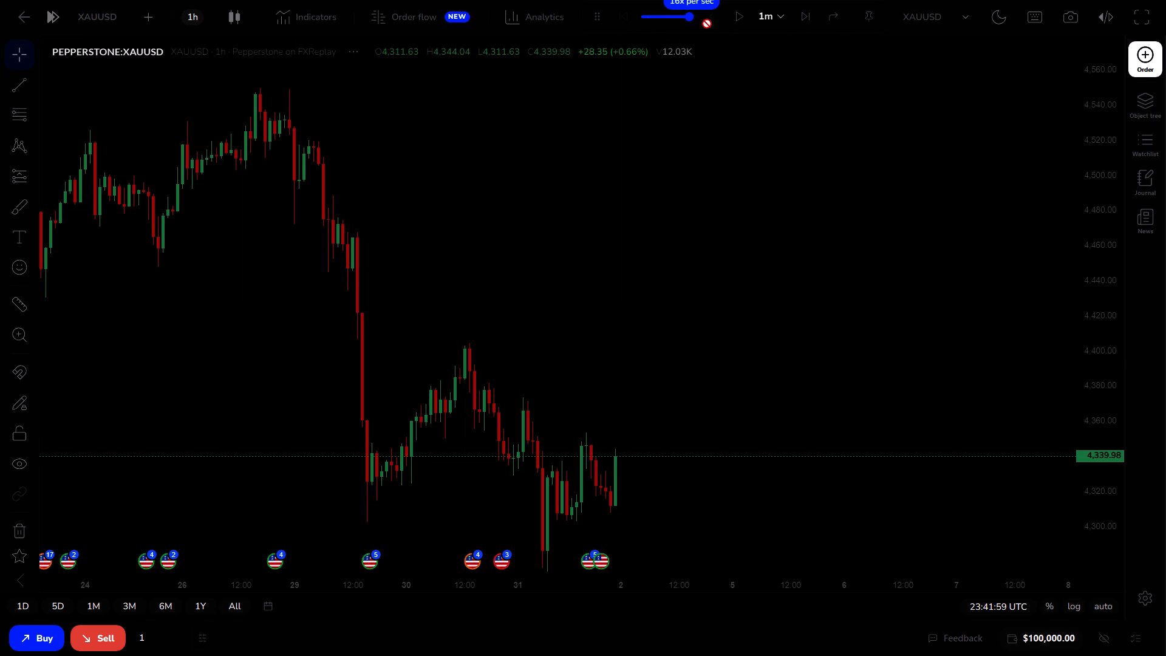
pyautogui.click(740, 12)
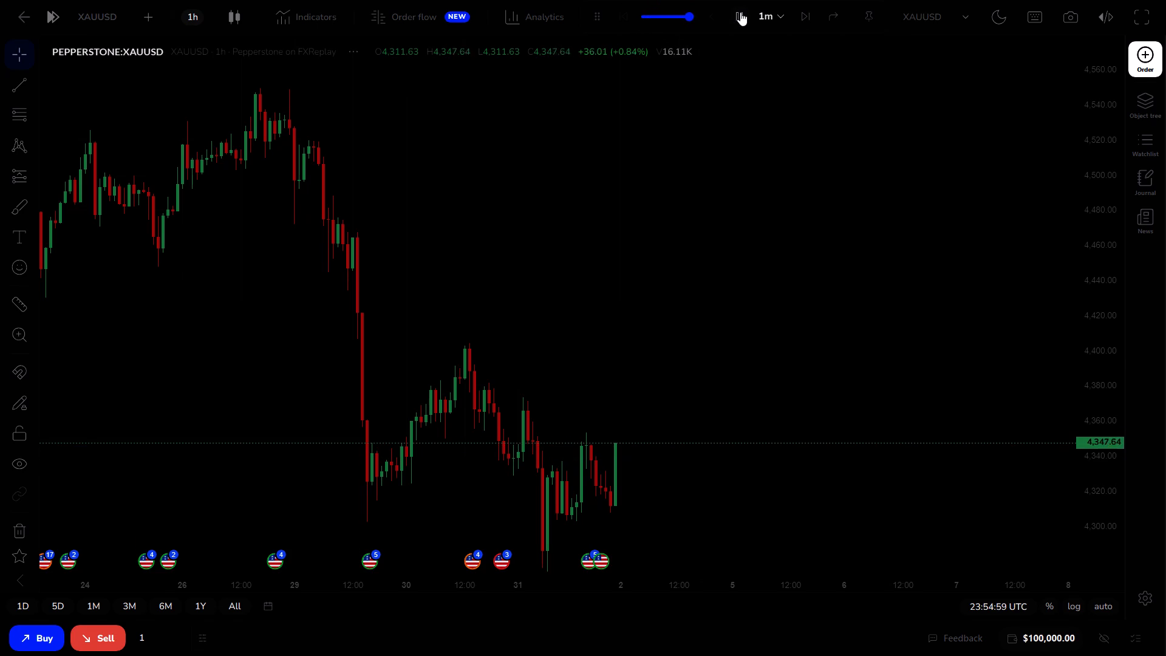
pyautogui.click(740, 12)
pyautogui.click(740, 12)
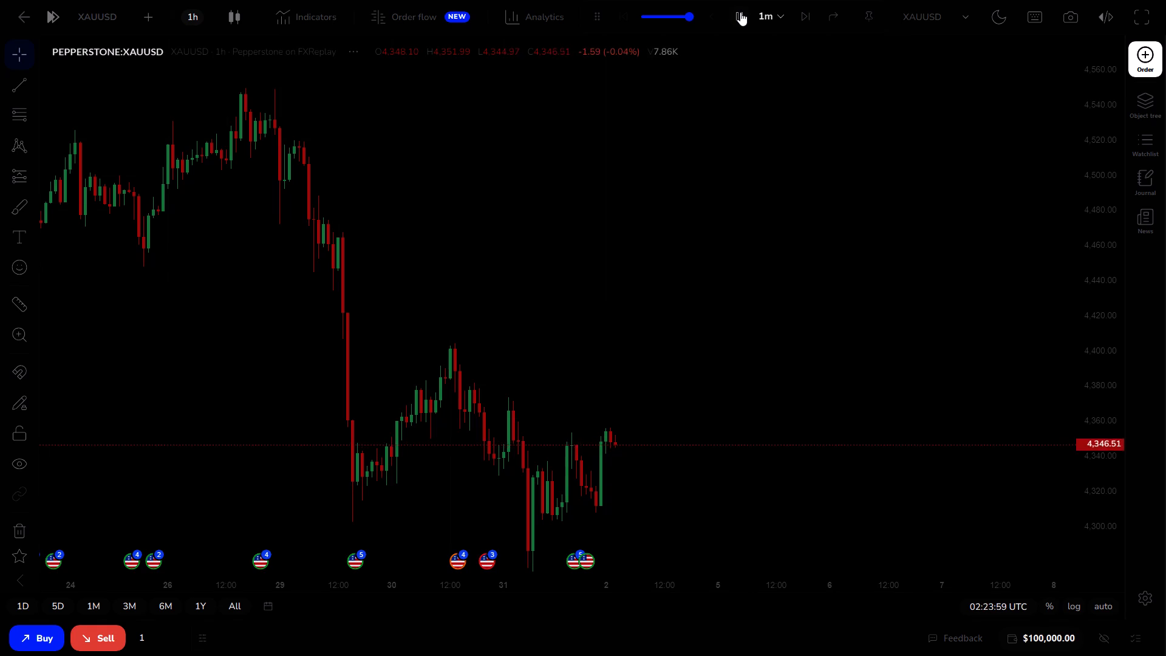
pyautogui.press('space')
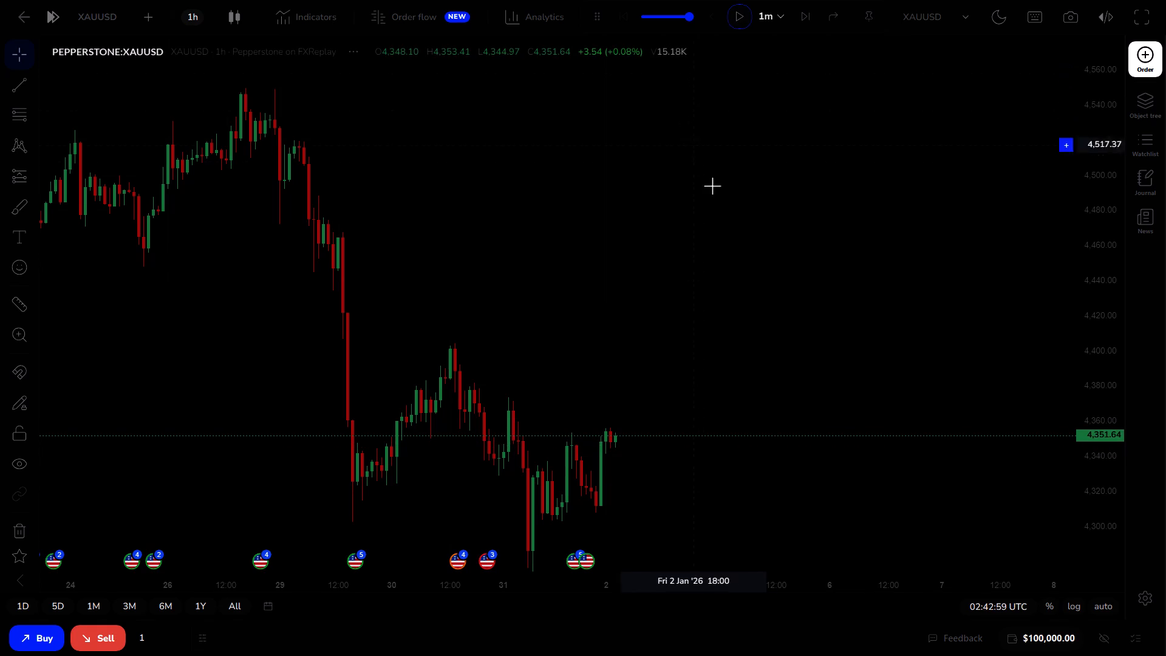
# Draw a Fibonacci retracement from the 26 December swing high near 4,550 down to the 31 December swing low near 4,273.
pyautogui.moveTo(707, 228); pyautogui.dragTo(697, 205)
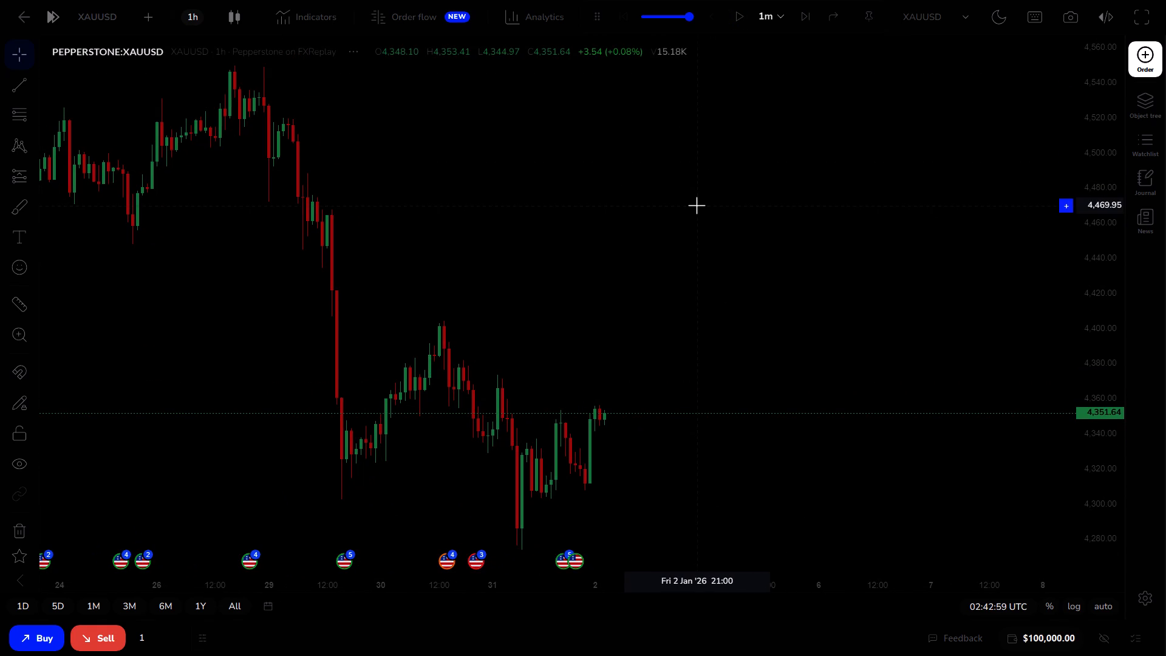
pyautogui.click(18, 117)
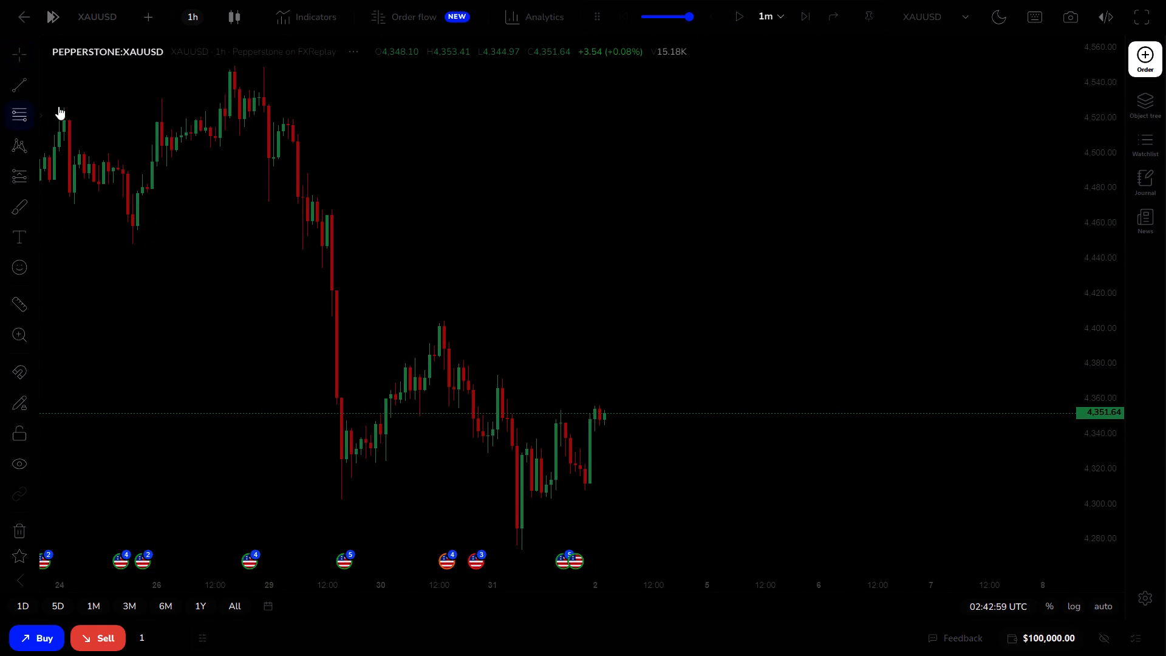
pyautogui.click(236, 65)
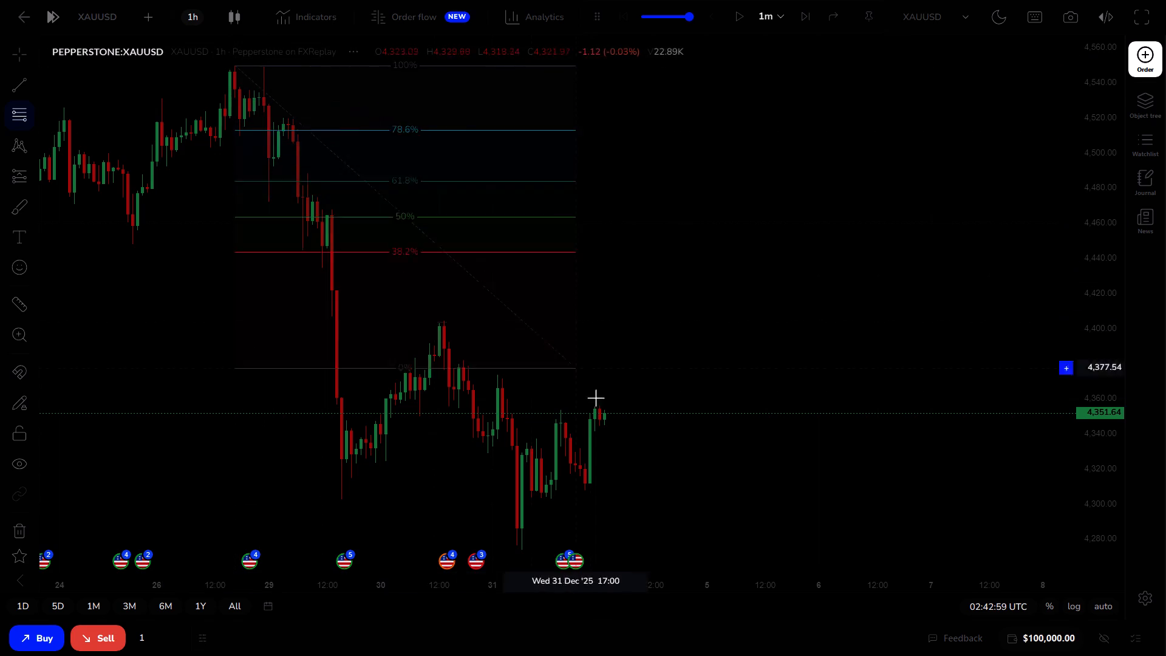
pyautogui.click(785, 550)
pyautogui.click(906, 514)
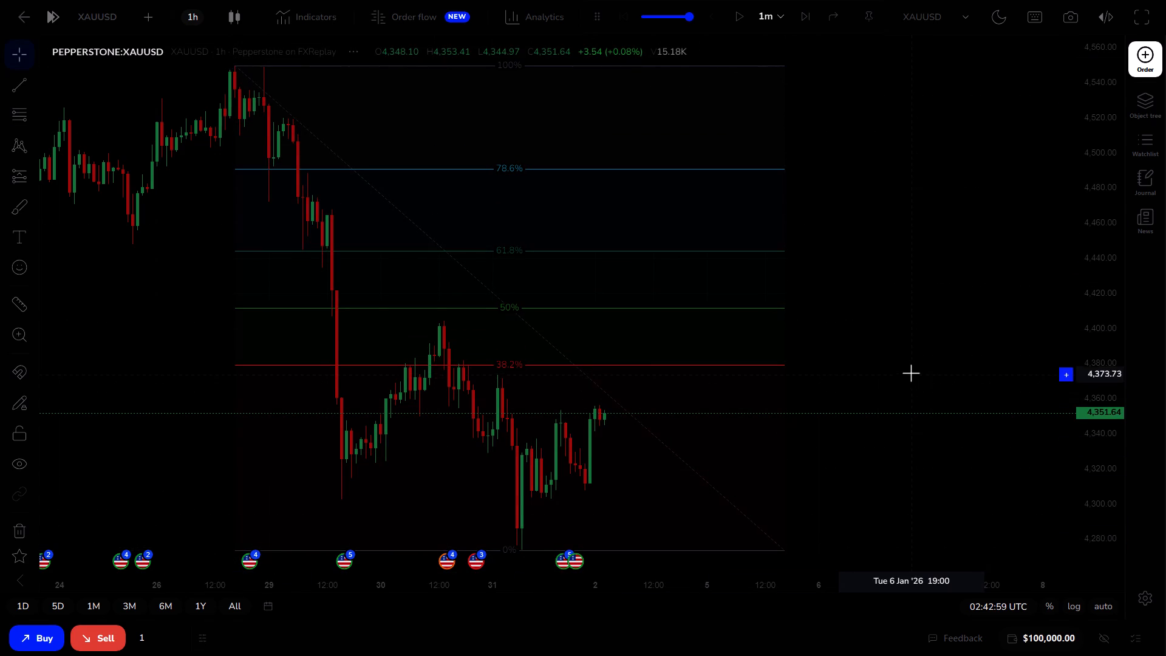
# Resume the replay and pause it at 05:47:59 UTC as price reaches the 38.2% Fibonacci level.
pyautogui.moveTo(888, 357); pyautogui.dragTo(868, 355)
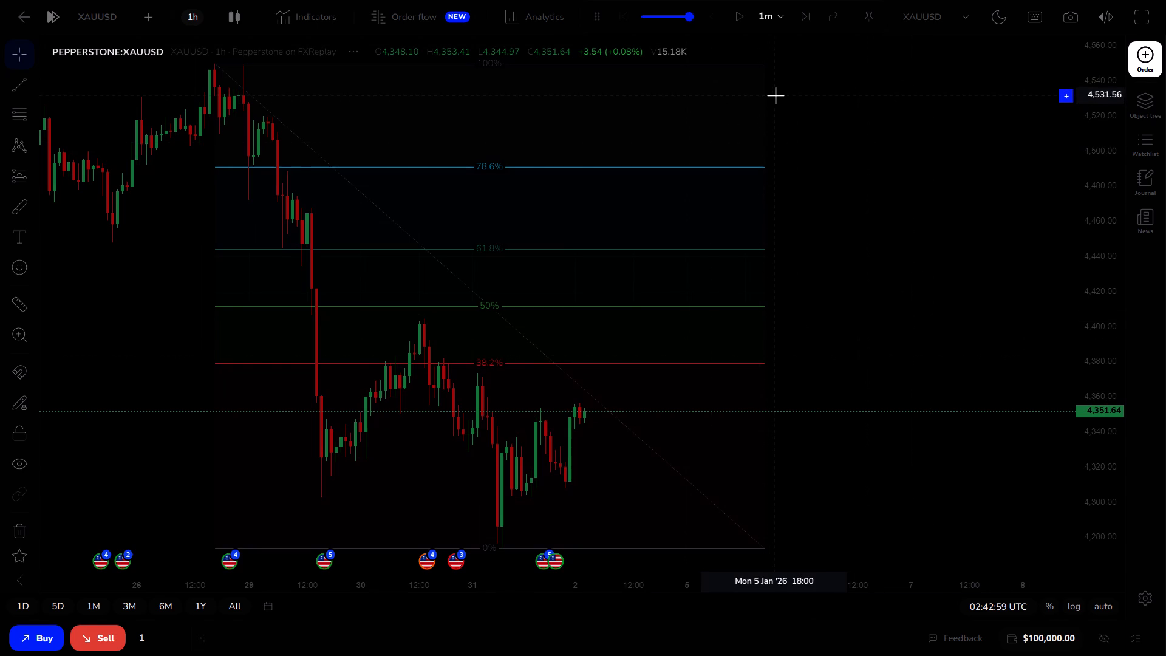
pyautogui.press('space')
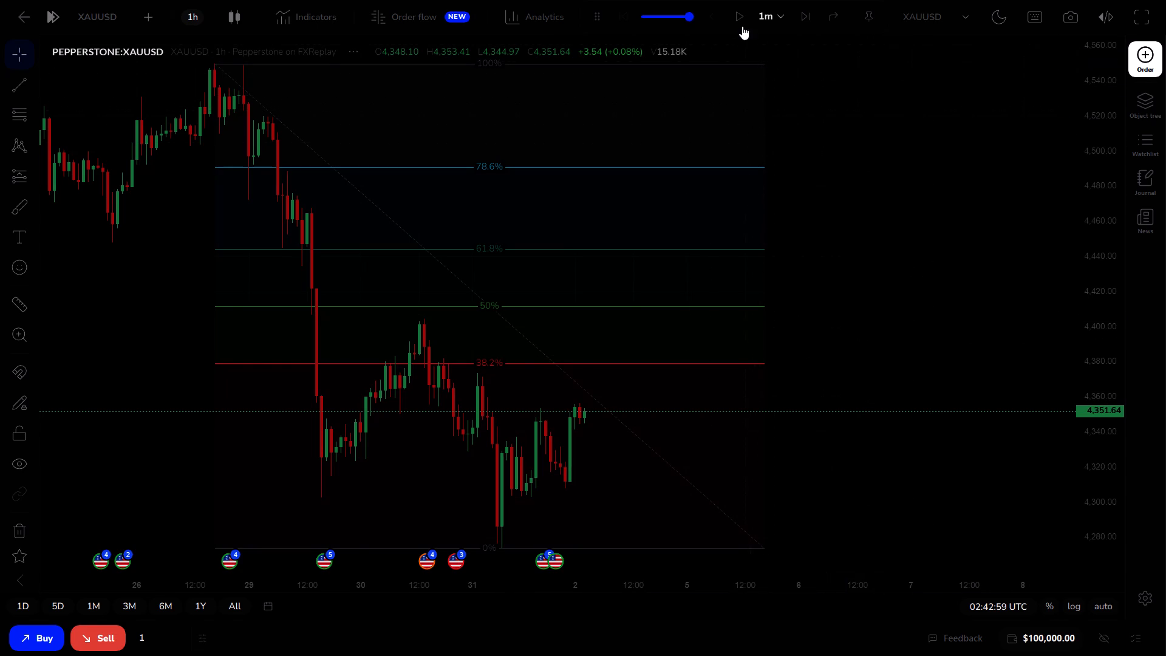
pyautogui.click(737, 22)
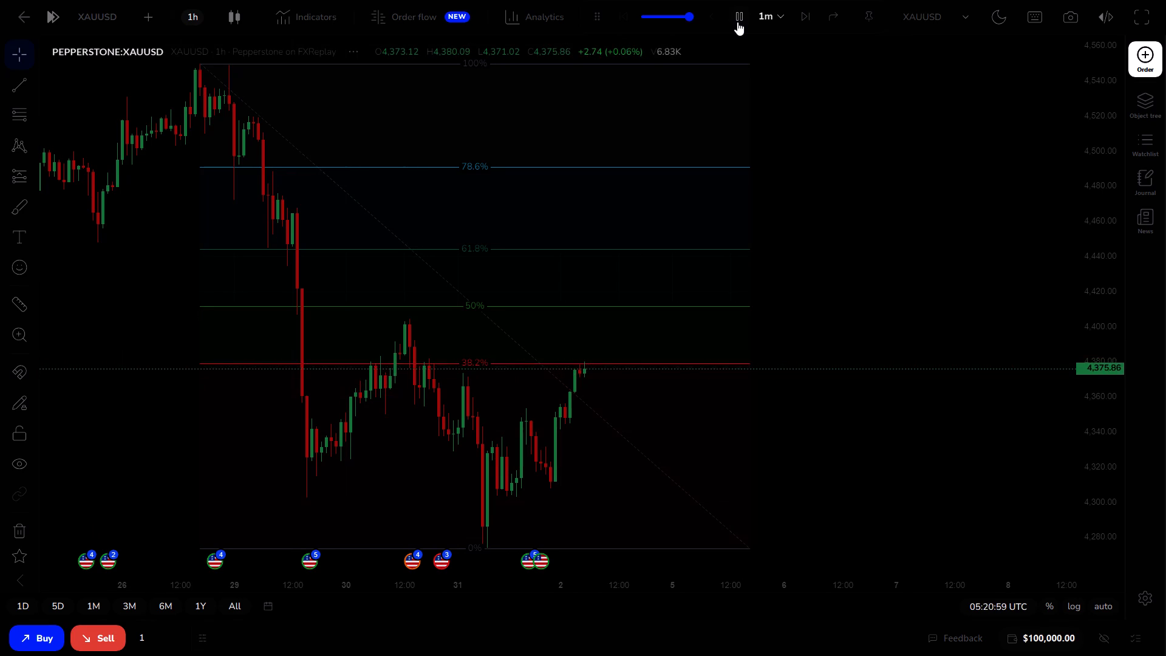
pyautogui.click(737, 22)
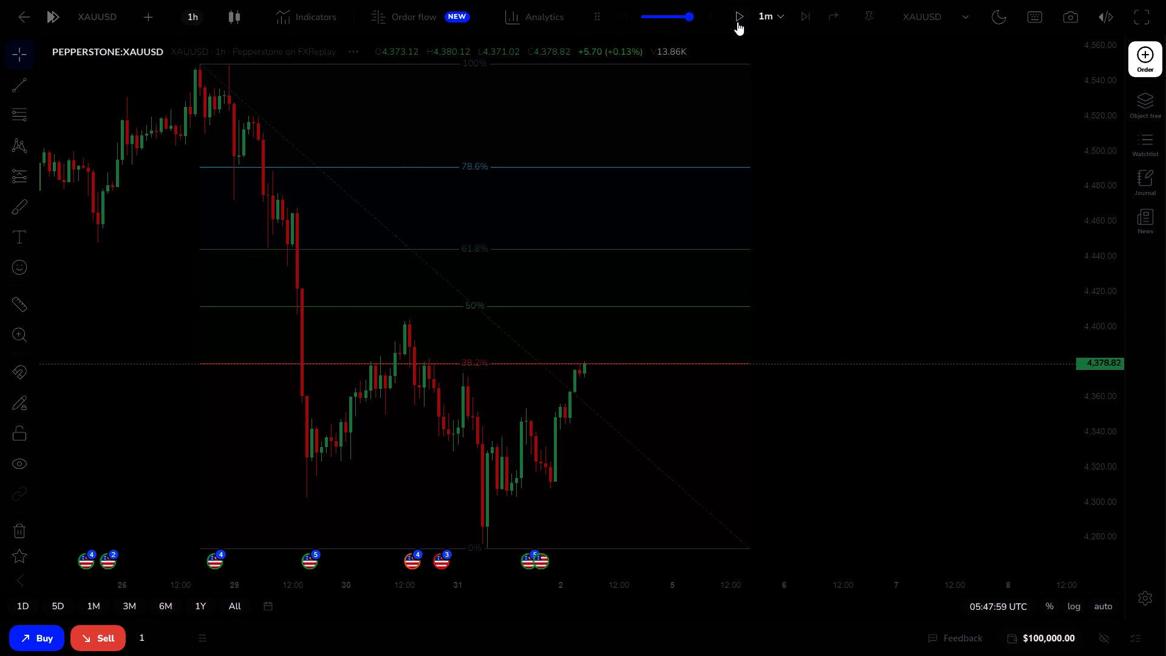
# Continue the replay with brief pauses, viewing price closely around the 38.2% level, and pause it at 13:29:59 UTC.
pyautogui.scroll(4, 827, 303)
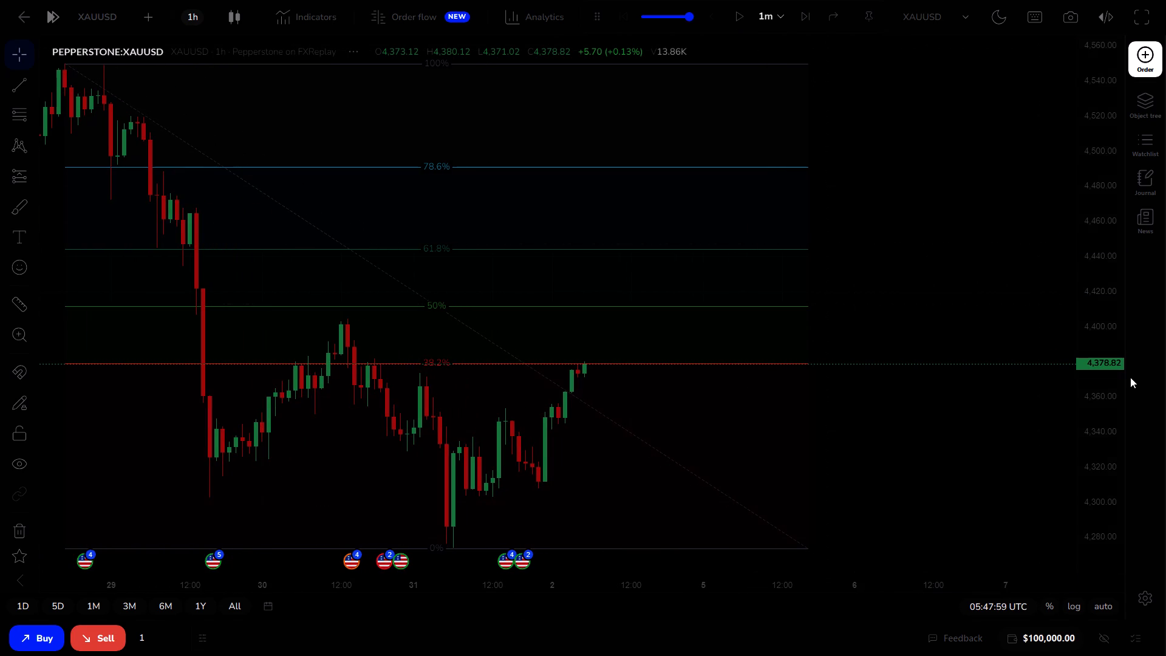
pyautogui.moveTo(1108, 390); pyautogui.dragTo(1042, 148)
pyautogui.moveTo(1005, 406); pyautogui.dragTo(1012, 241)
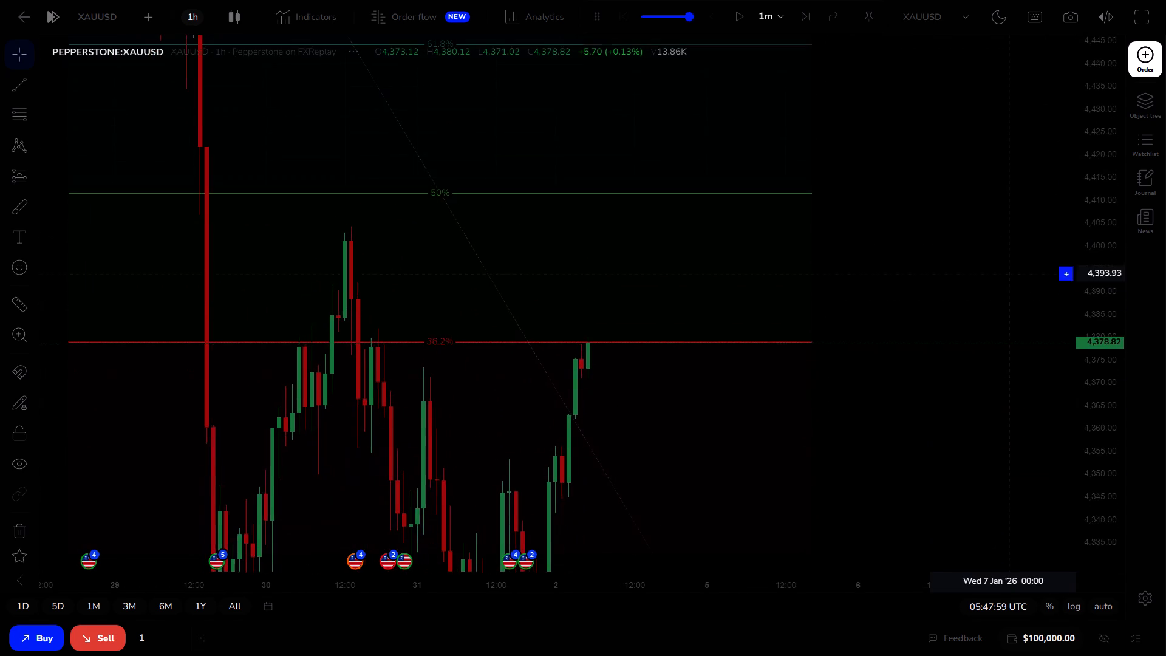
pyautogui.moveTo(1012, 241); pyautogui.dragTo(1062, 83)
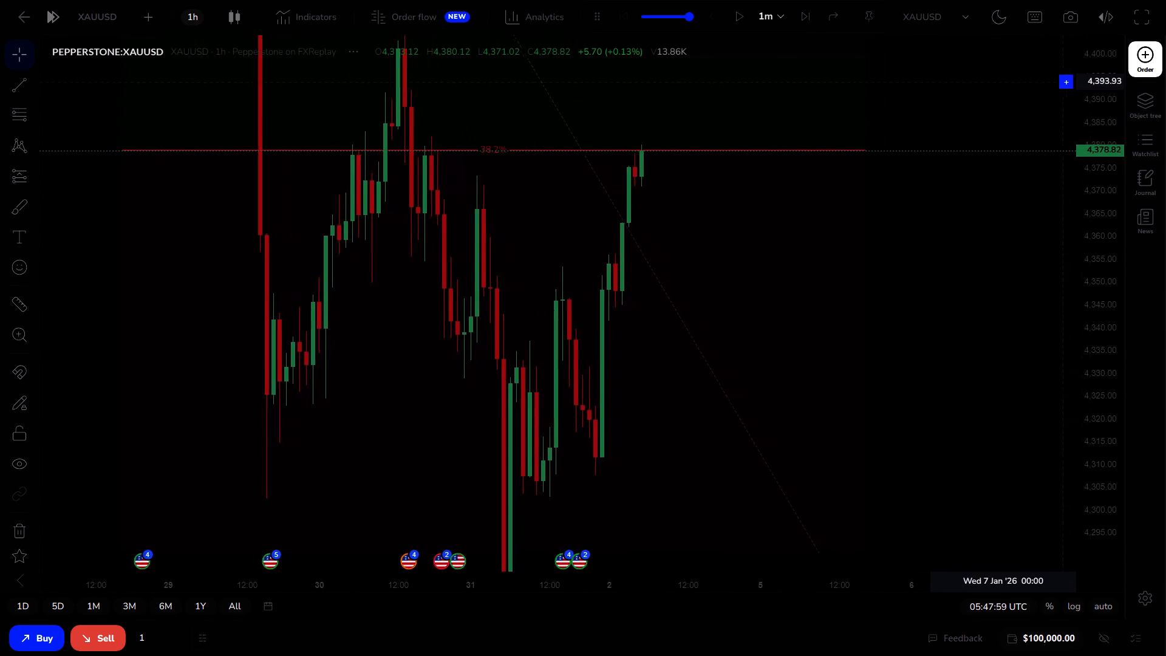
pyautogui.moveTo(1062, 83); pyautogui.dragTo(986, 180)
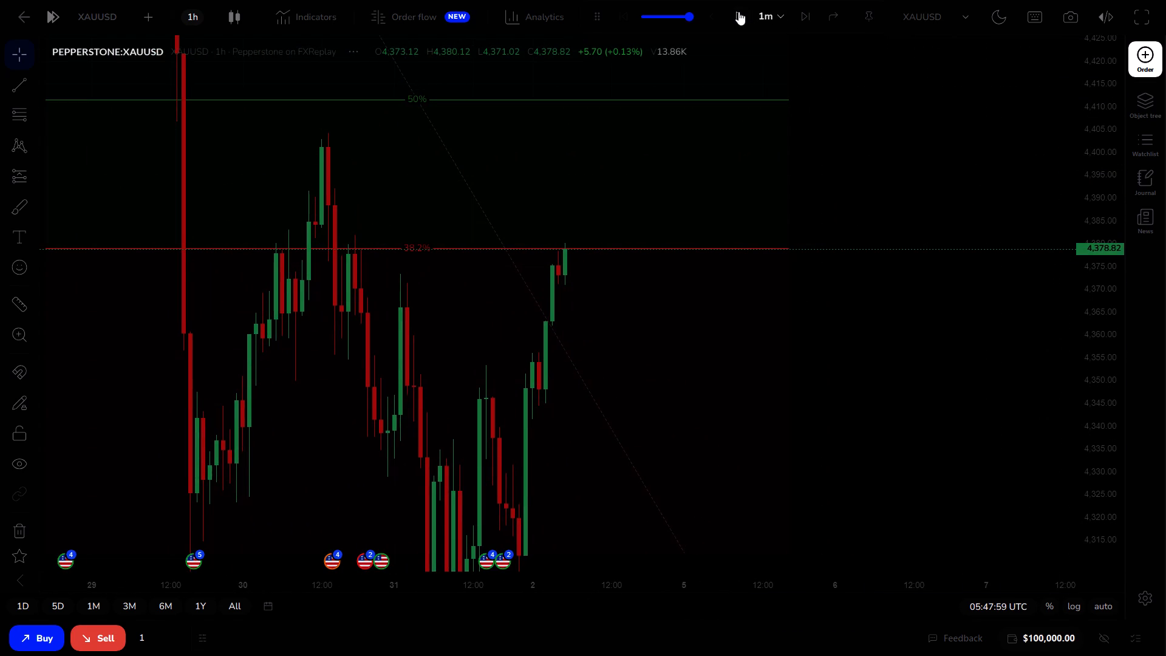
pyautogui.click(738, 15)
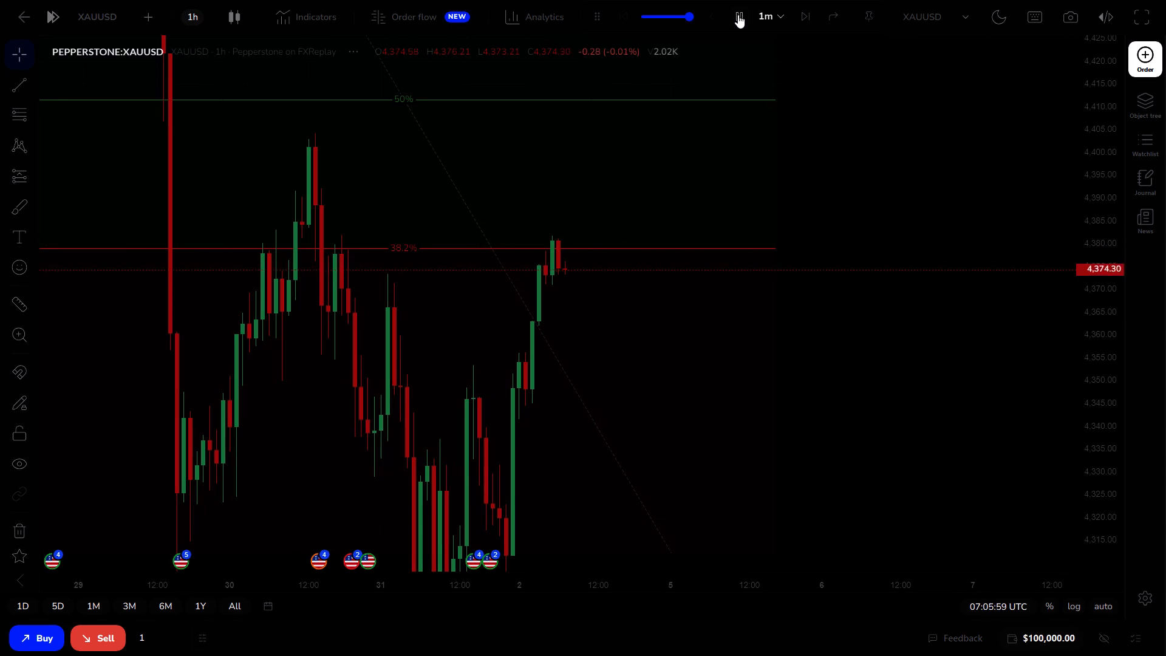
pyautogui.press('space')
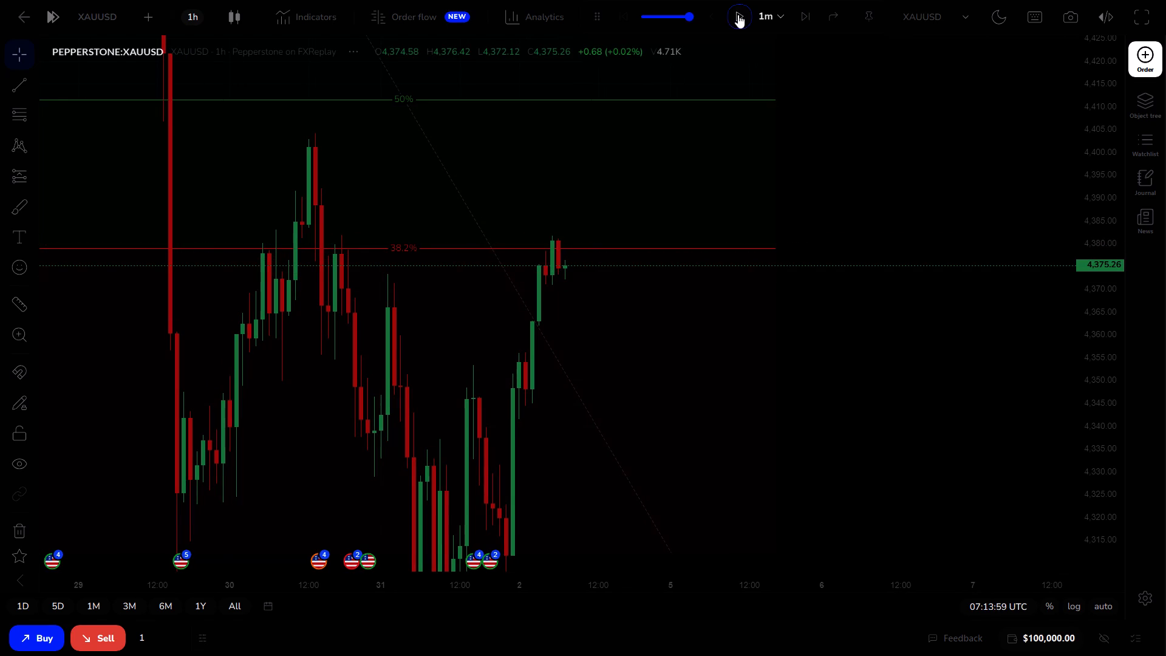
pyautogui.press('space')
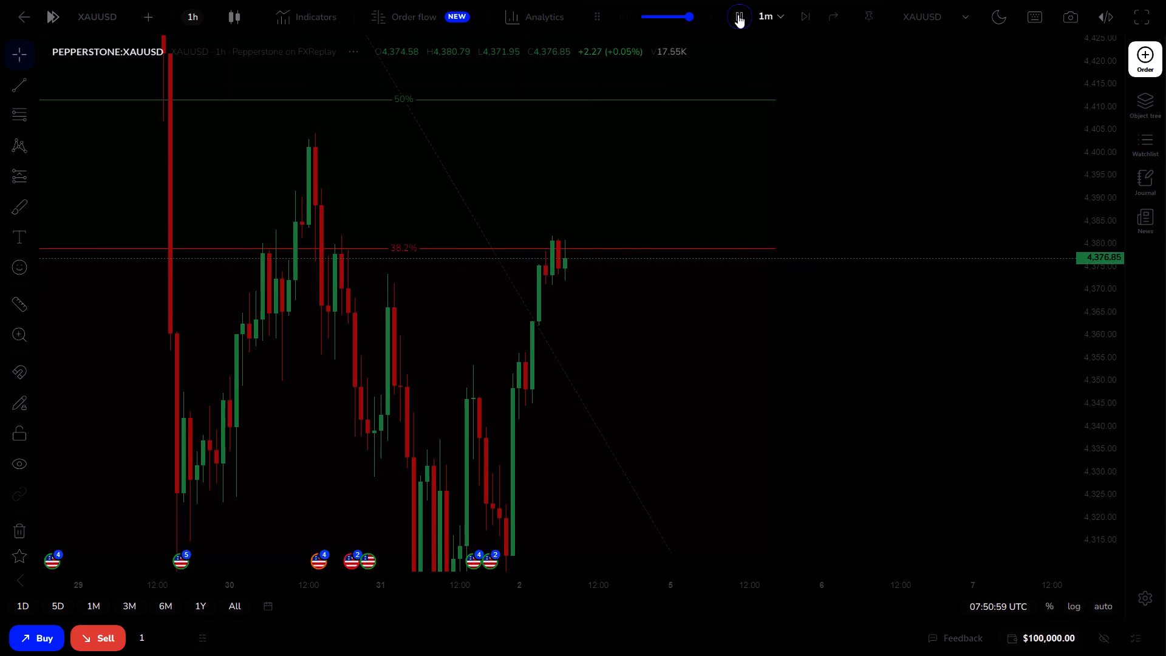
pyautogui.press('space')
pyautogui.press('space')
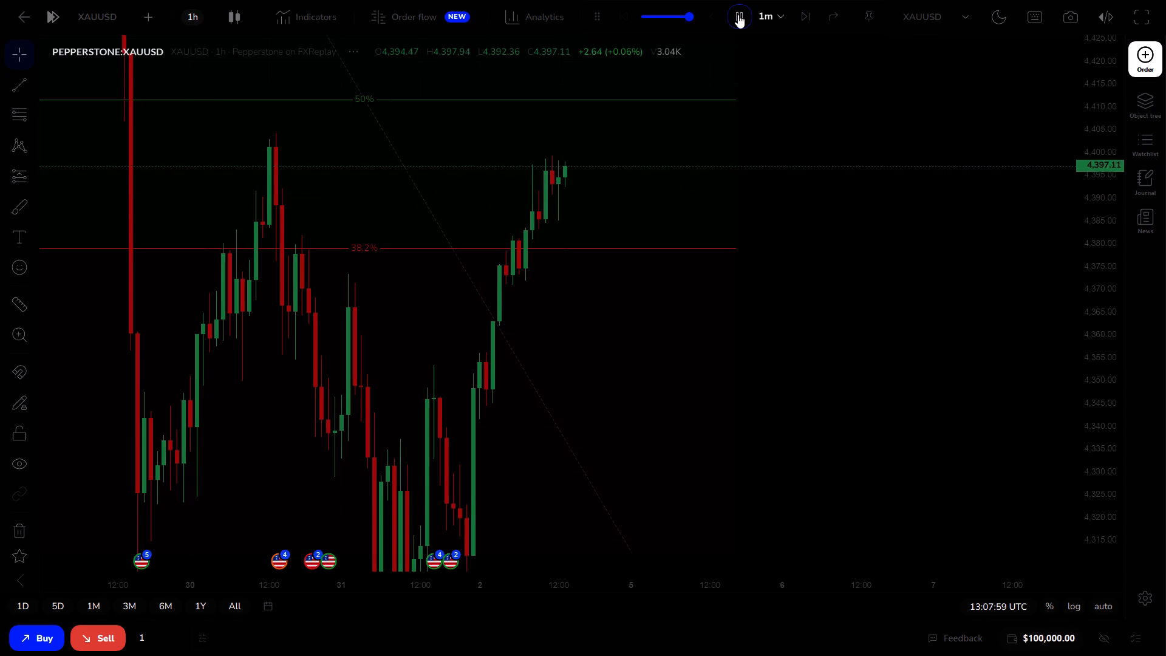
pyautogui.press('space')
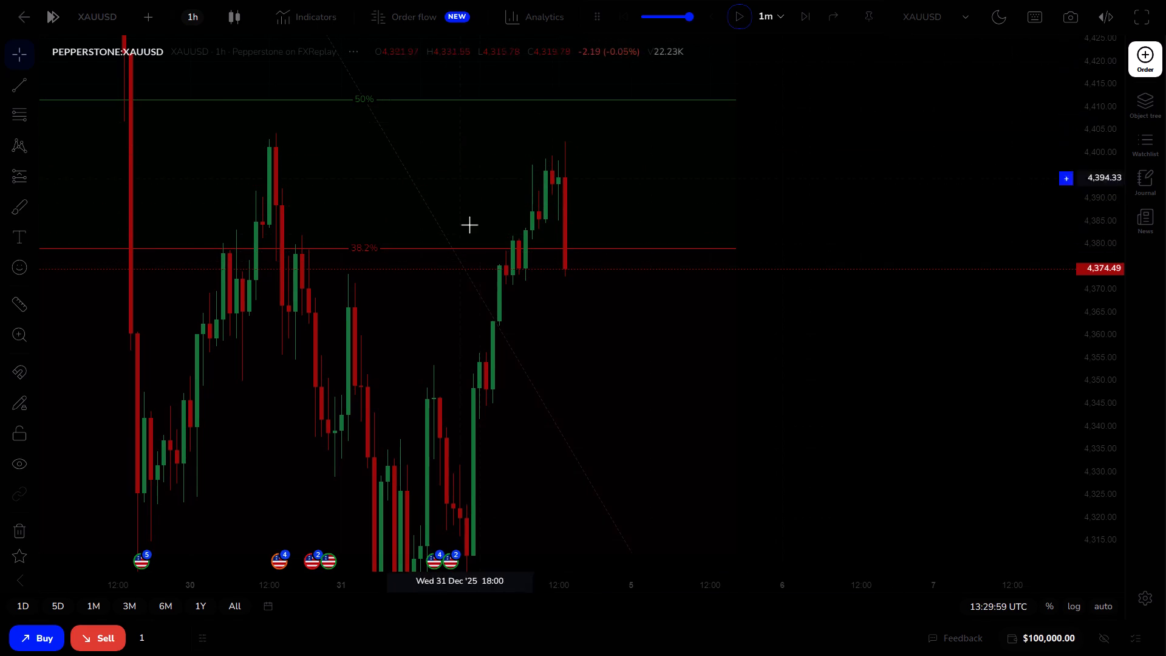
# Open a market sell position on XAUUSD with quantity 1.
pyautogui.click(93, 635)
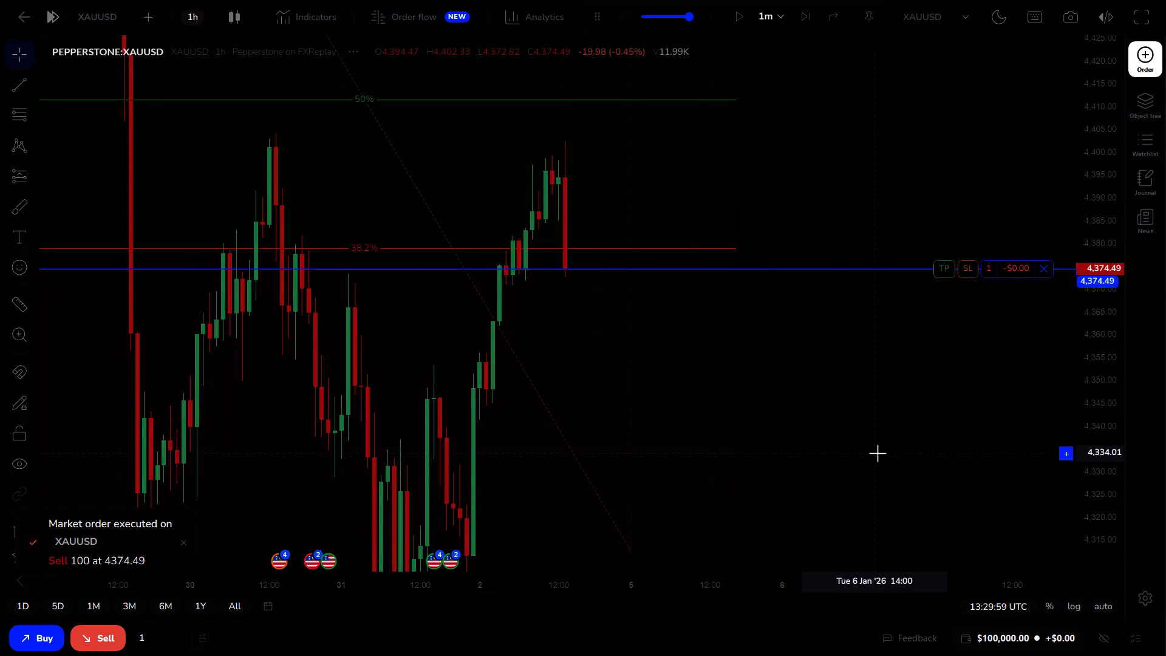
# Set the sell position's stop loss at about 4,405.25, above the recent highs and below the 50% Fibonacci level.
pyautogui.moveTo(878, 453); pyautogui.dragTo(810, 479)
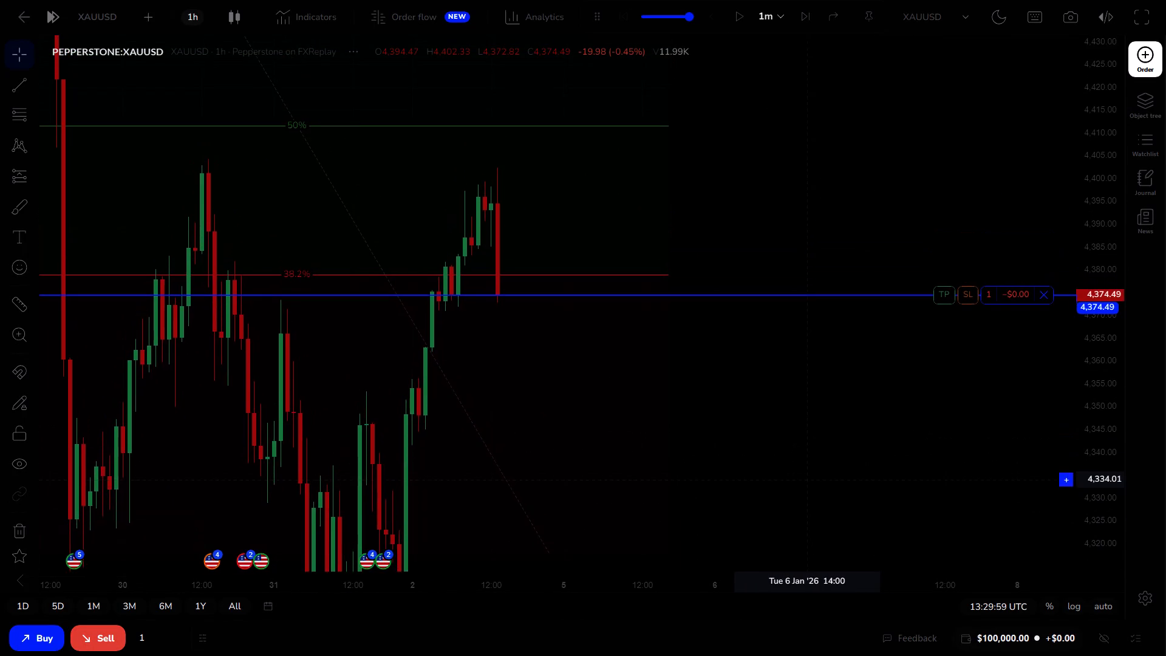
pyautogui.moveTo(810, 479); pyautogui.dragTo(832, 495)
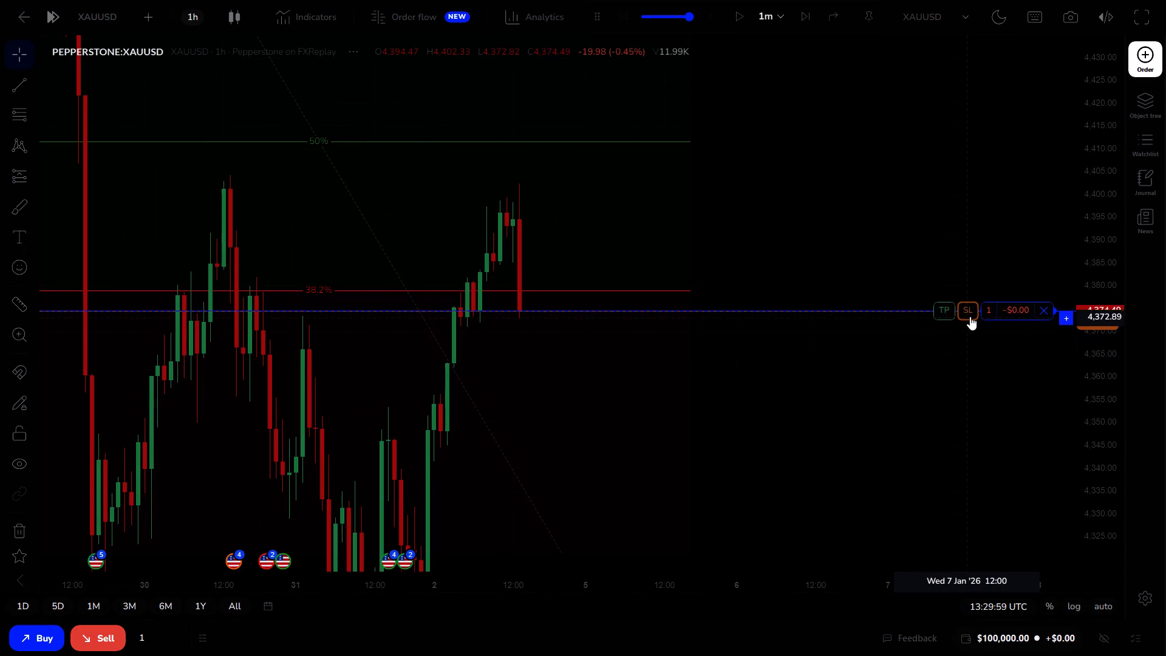
pyautogui.moveTo(968, 316); pyautogui.dragTo(914, 137)
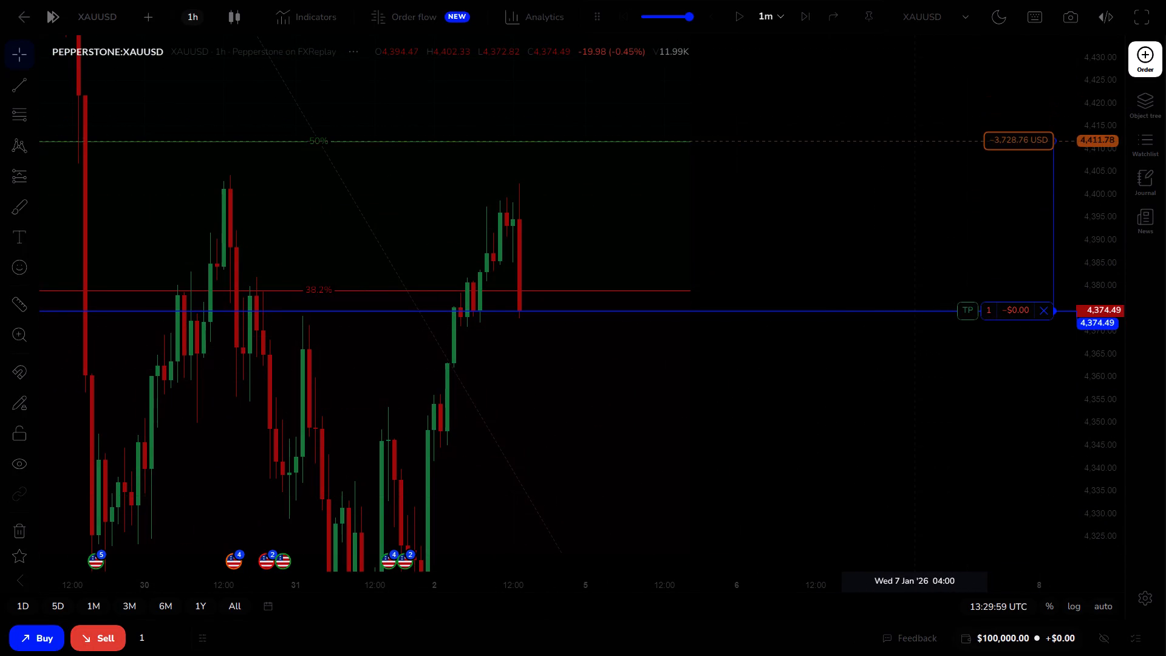
pyautogui.moveTo(914, 137); pyautogui.dragTo(902, 168)
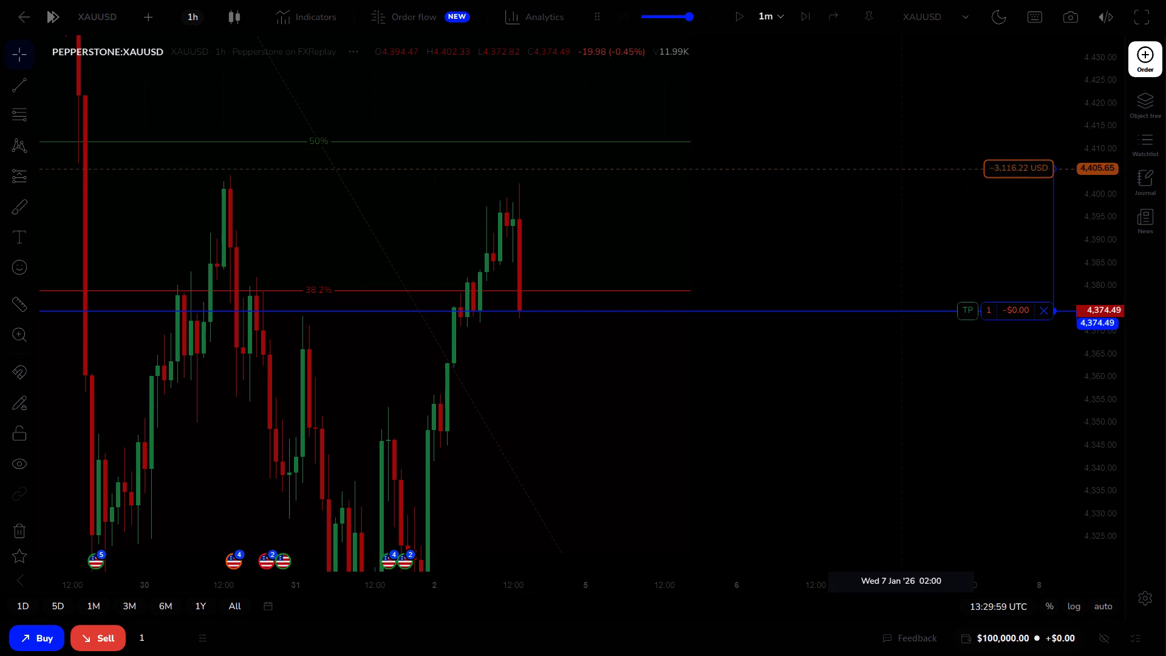
pyautogui.moveTo(902, 168); pyautogui.dragTo(901, 170)
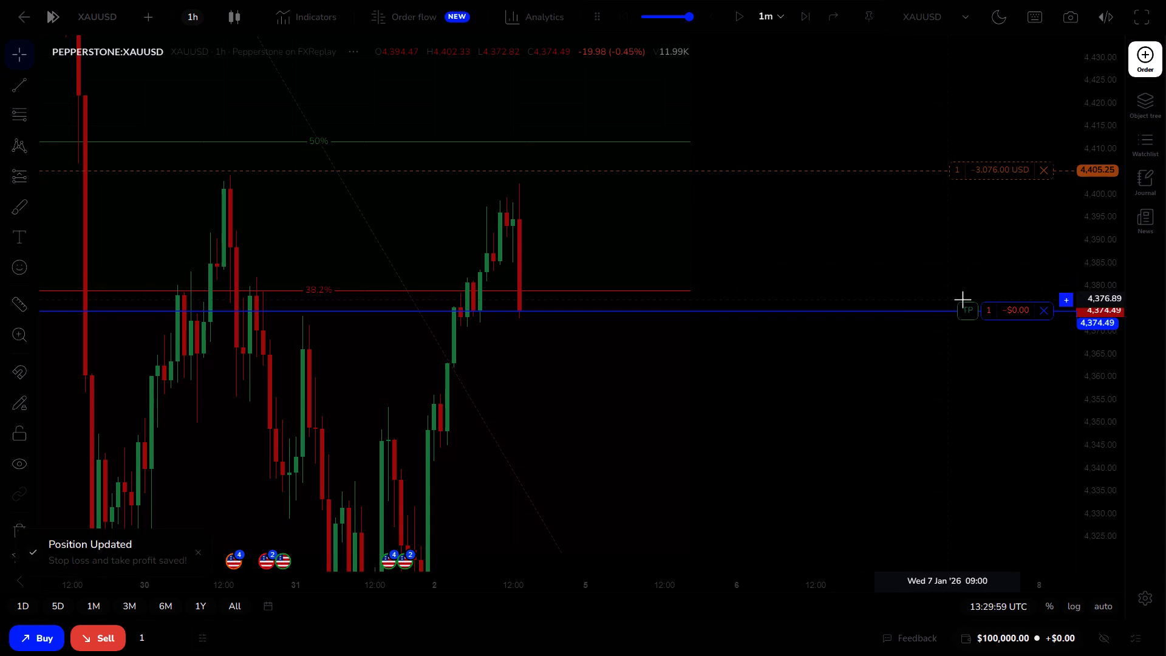
# Set the sell position's take profit at about 4,274.22, just above the 0% Fibonacci level.
pyautogui.scroll(-1, 955, 320)
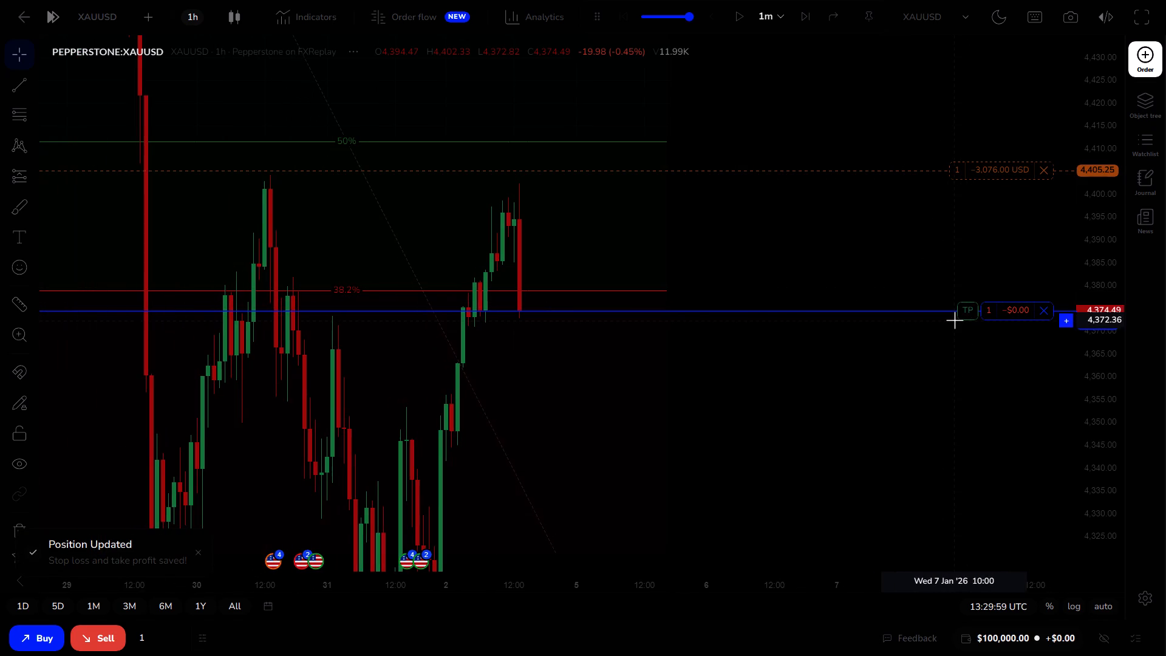
pyautogui.moveTo(905, 471); pyautogui.dragTo(866, 309)
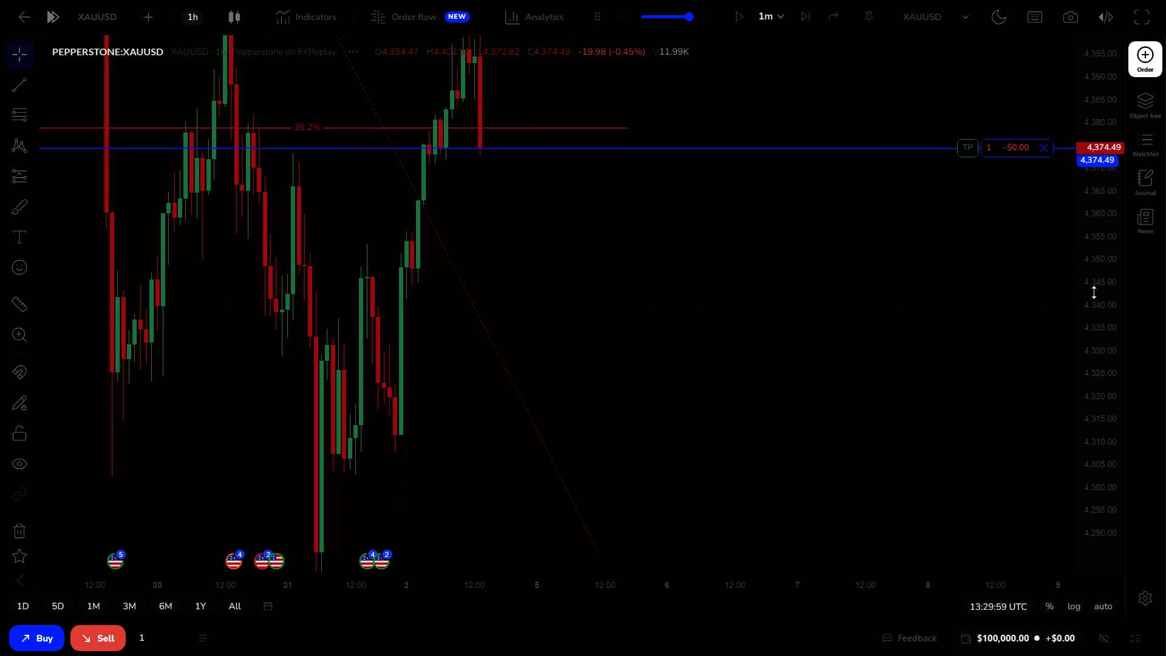
pyautogui.moveTo(1094, 292); pyautogui.dragTo(1098, 428)
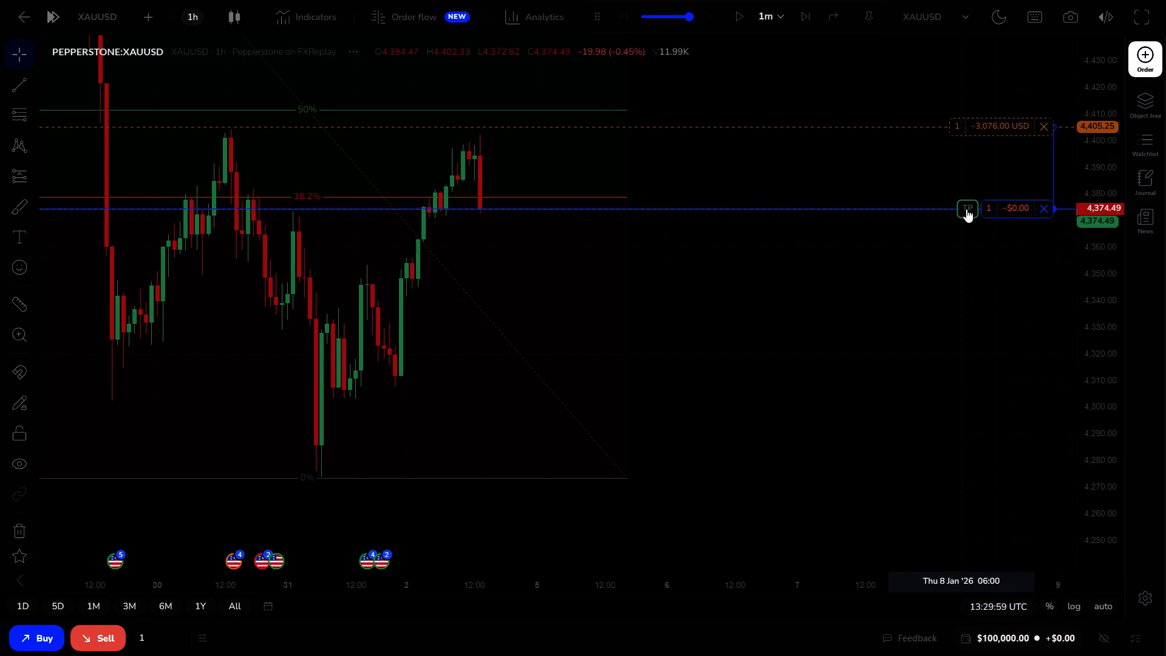
pyautogui.moveTo(967, 211); pyautogui.dragTo(971, 447)
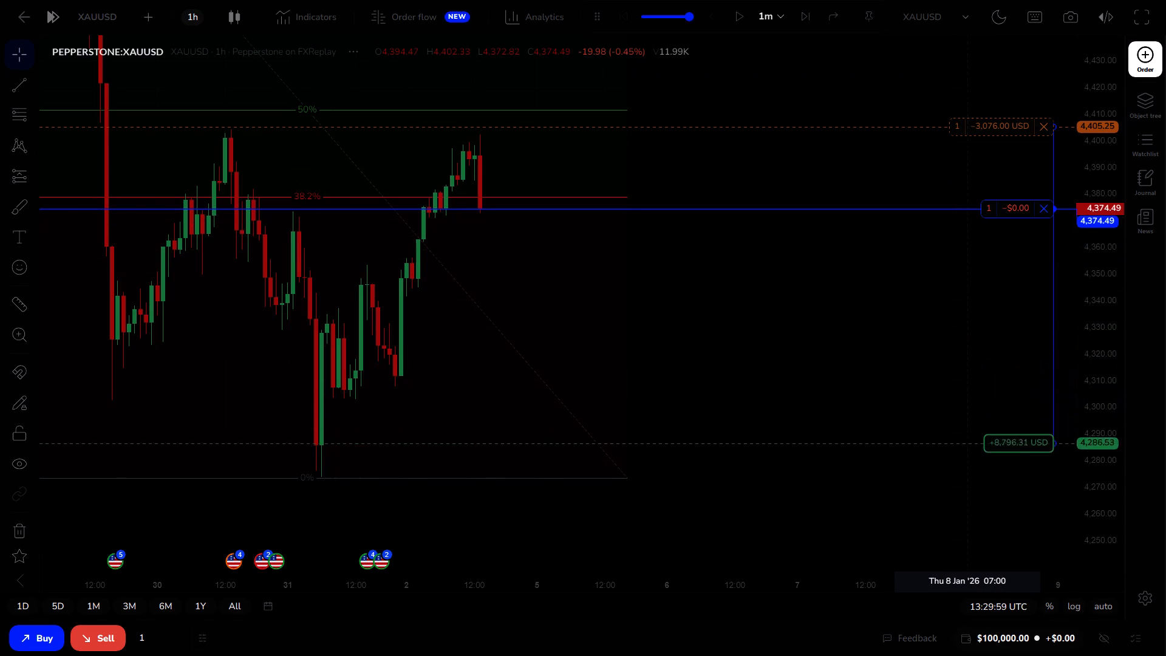
pyautogui.moveTo(971, 447); pyautogui.dragTo(975, 470)
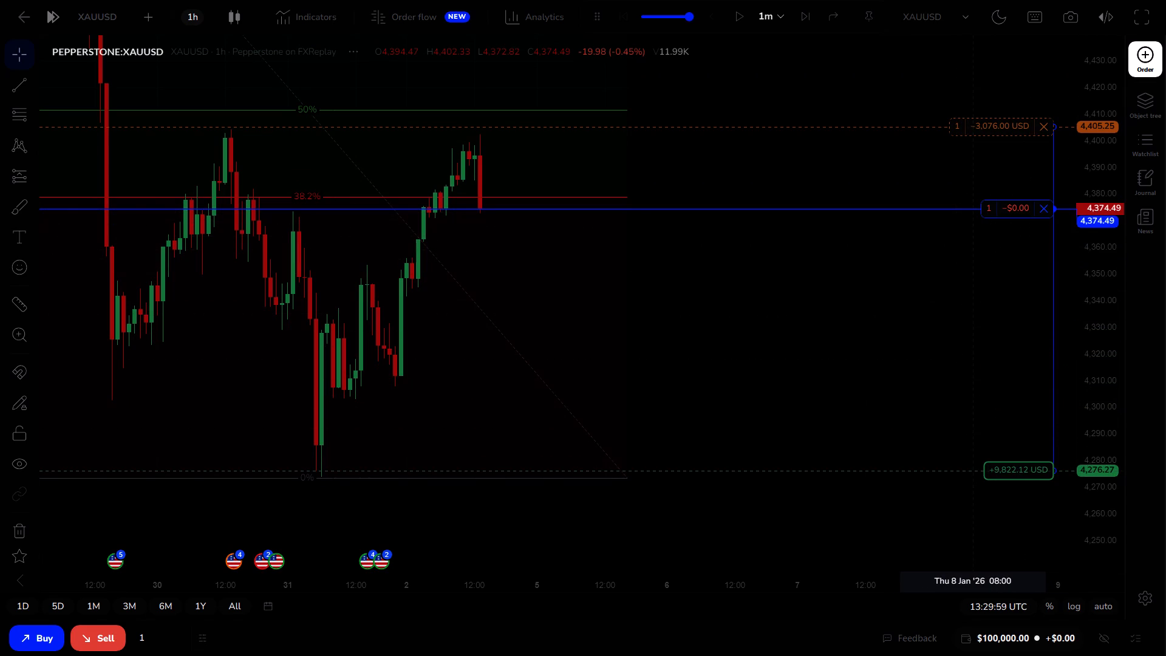
pyautogui.moveTo(975, 470); pyautogui.dragTo(975, 476)
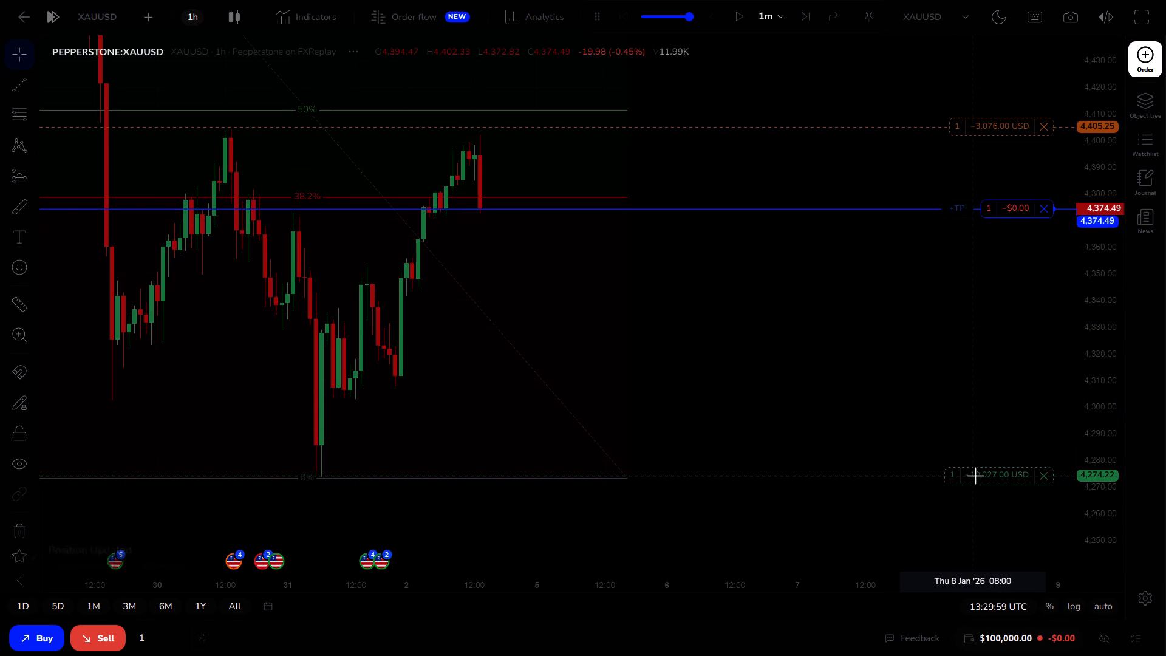
# Place a Short position projection at the latest candle with entry about 4,374.52, and widen it to the end of the Fibonacci levels.
pyautogui.click(38, 173)
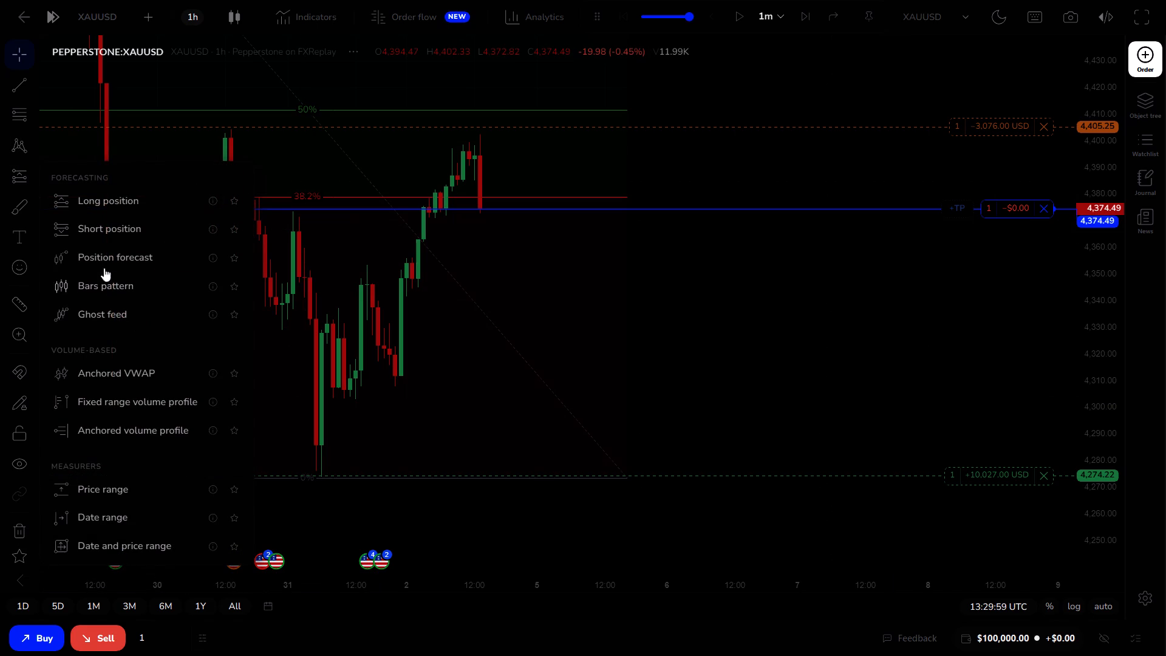
pyautogui.click(103, 231)
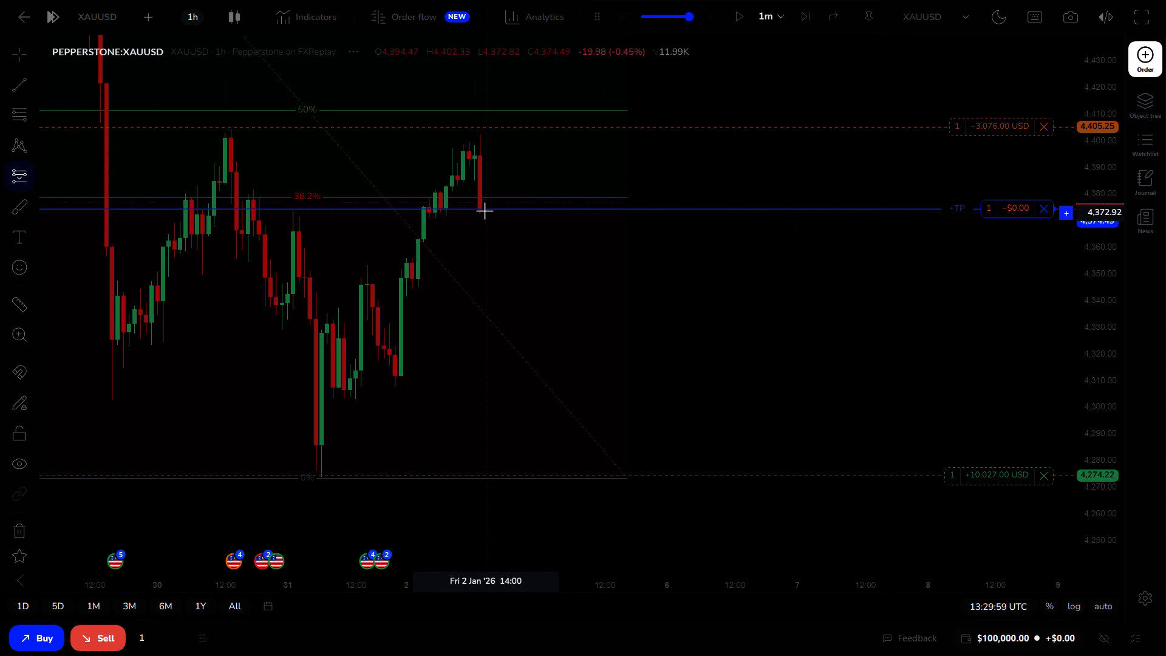
pyautogui.click(485, 208)
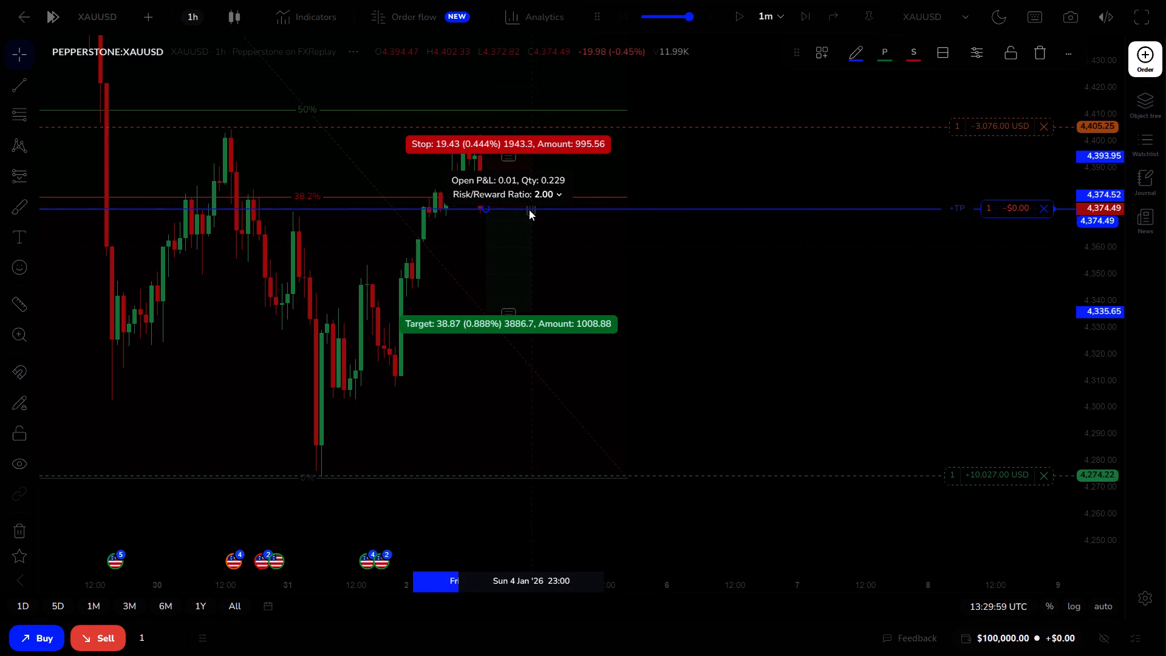
pyautogui.moveTo(530, 211); pyautogui.dragTo(578, 211)
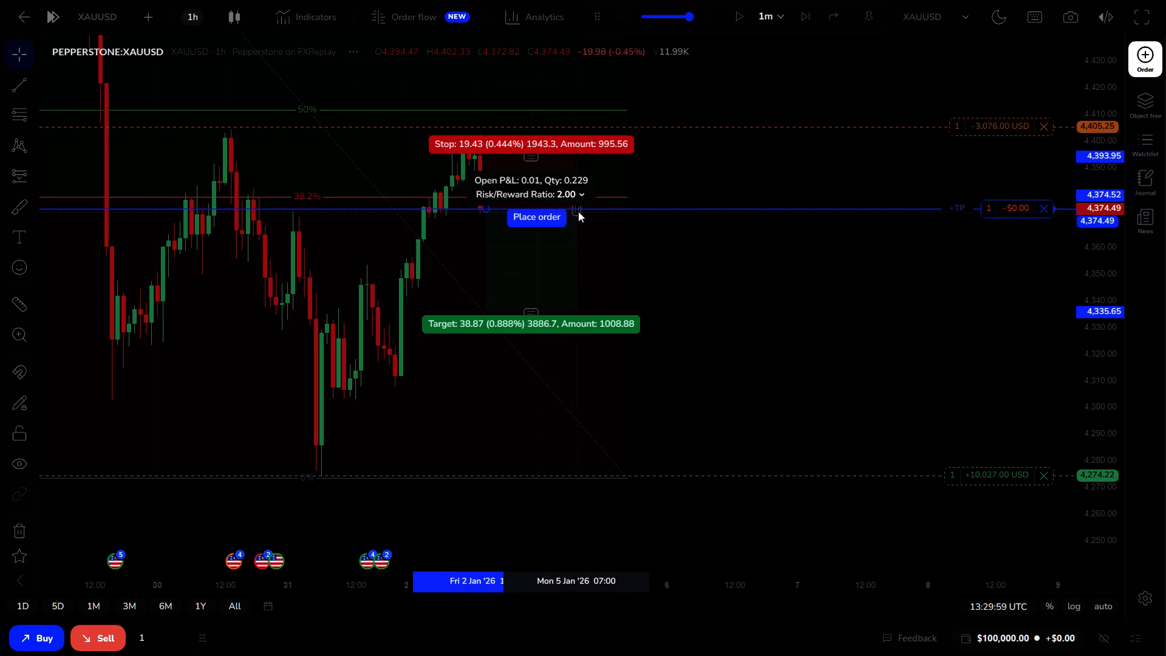
pyautogui.moveTo(578, 211); pyautogui.dragTo(627, 211)
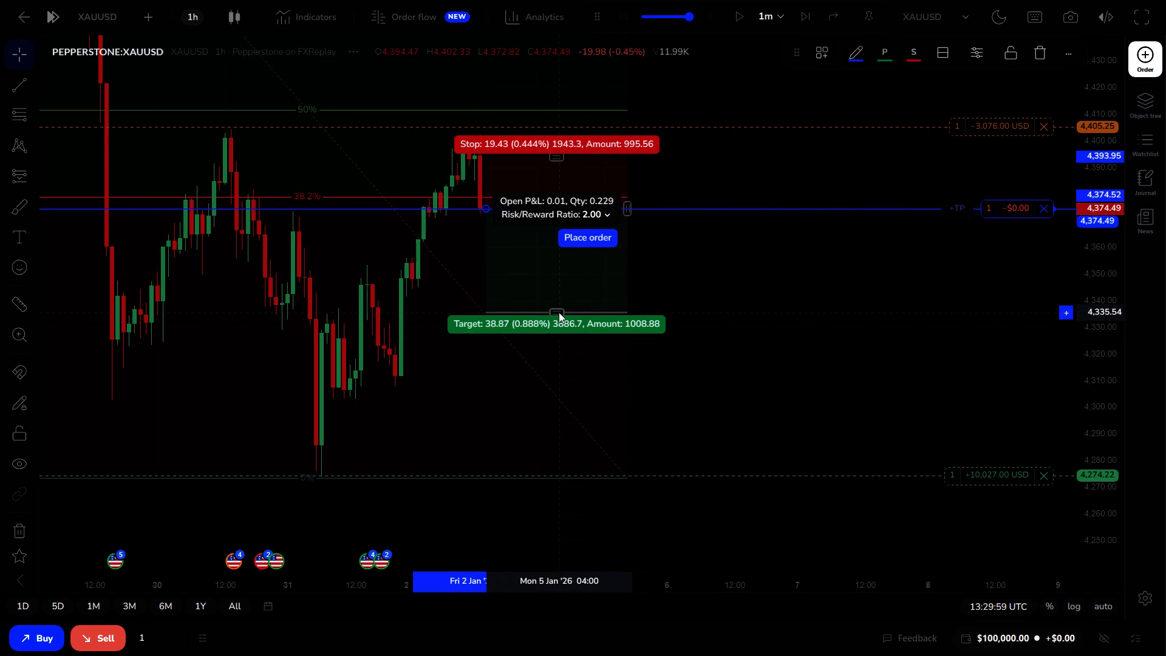
# Match the Short position projection to the open trade, with its target at about 4,275.02 and stop at about 4,405.58.
pyautogui.moveTo(558, 312); pyautogui.dragTo(562, 457)
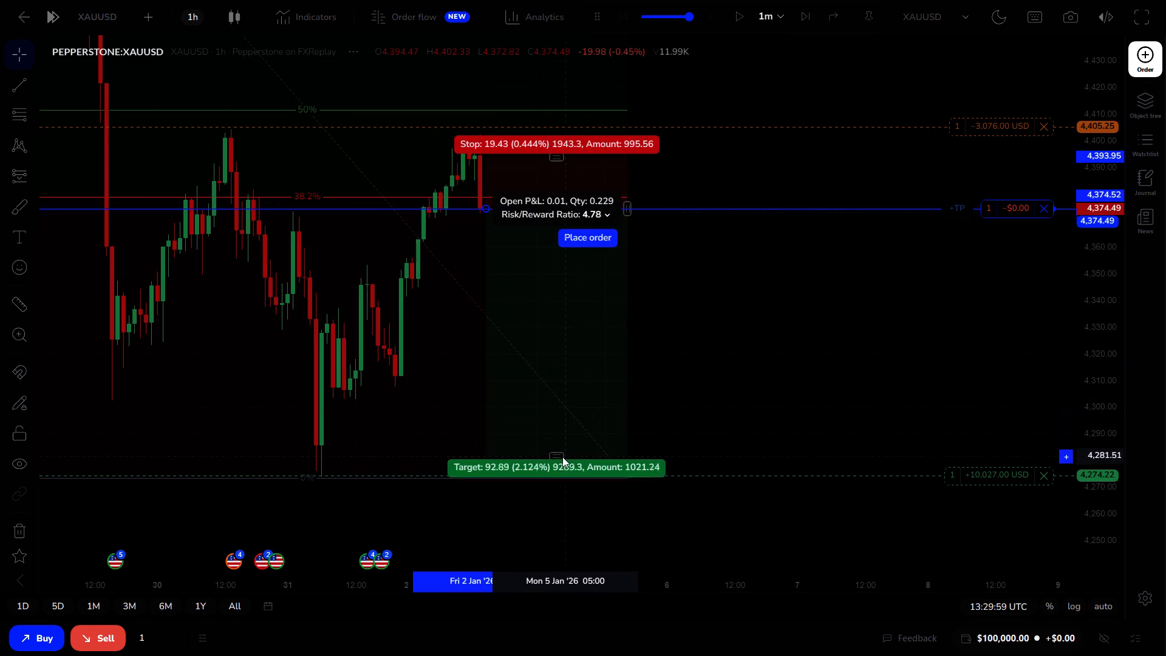
pyautogui.moveTo(562, 457); pyautogui.dragTo(562, 474)
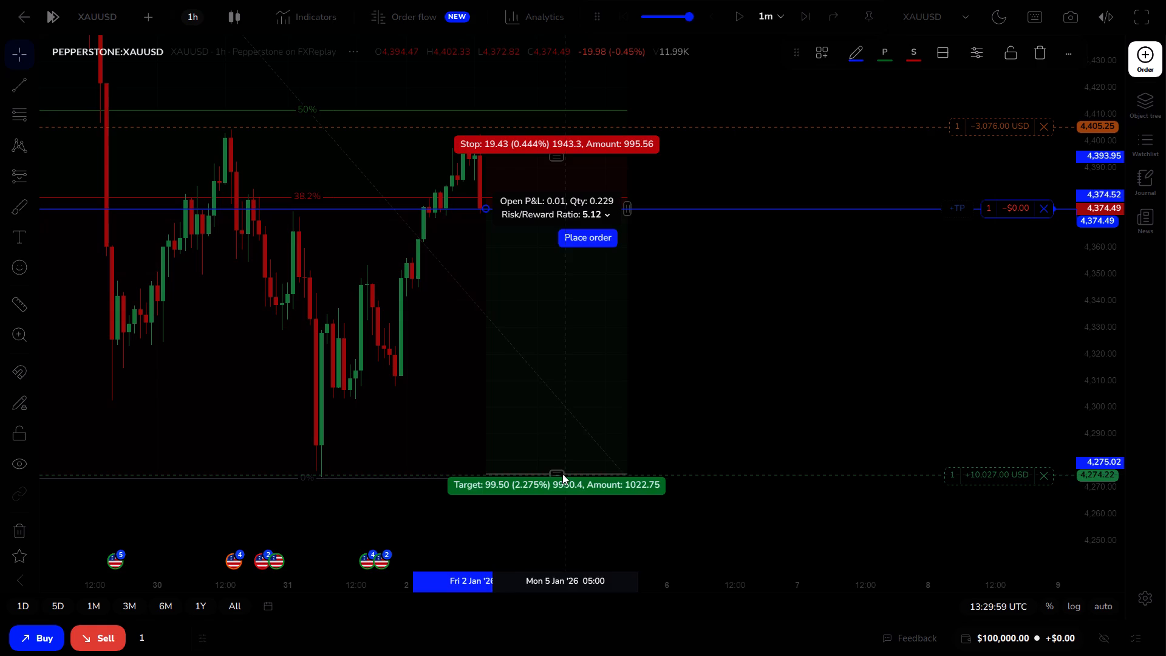
pyautogui.click(755, 392)
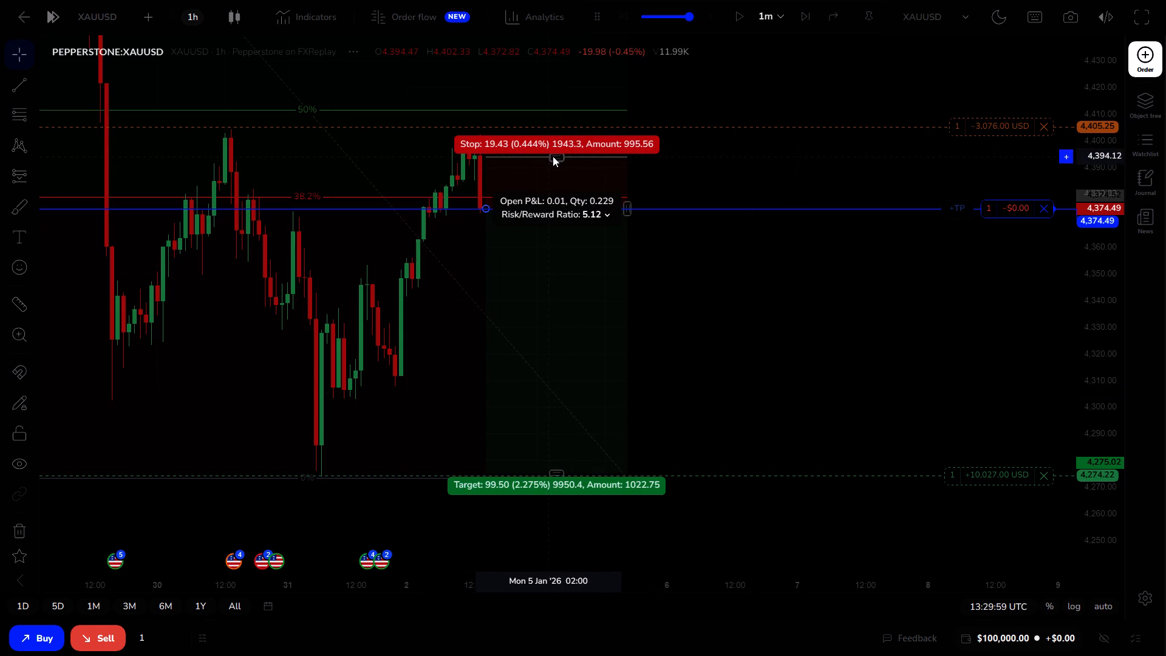
pyautogui.moveTo(560, 157); pyautogui.dragTo(560, 127)
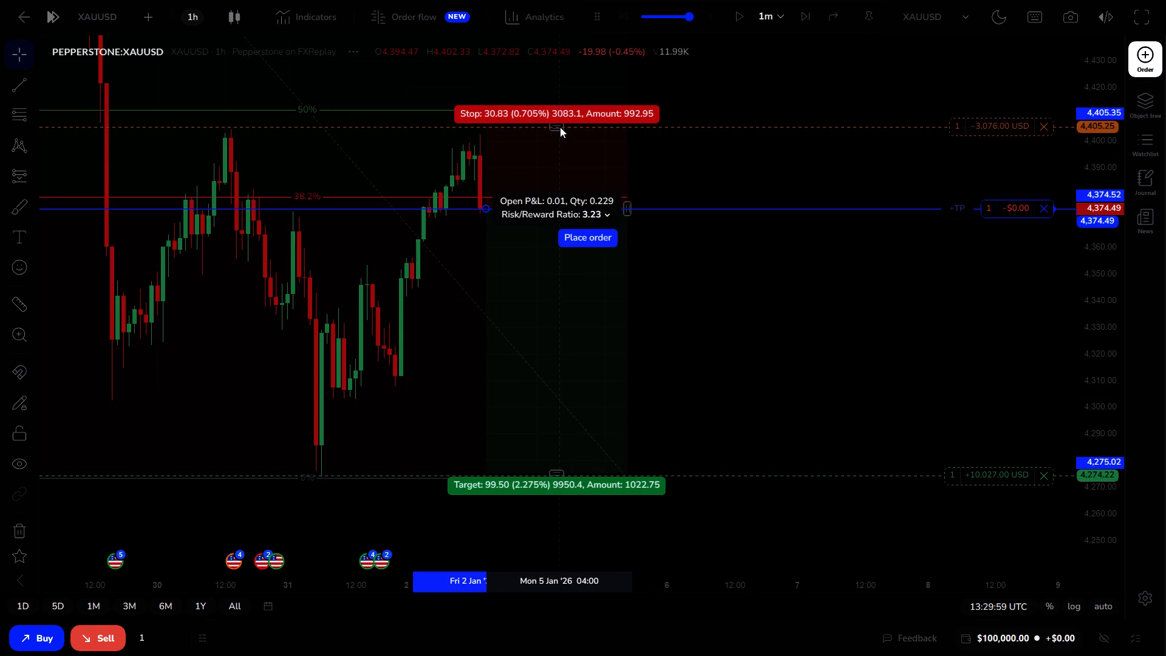
pyautogui.moveTo(560, 127); pyautogui.dragTo(561, 128)
pyautogui.click(554, 128)
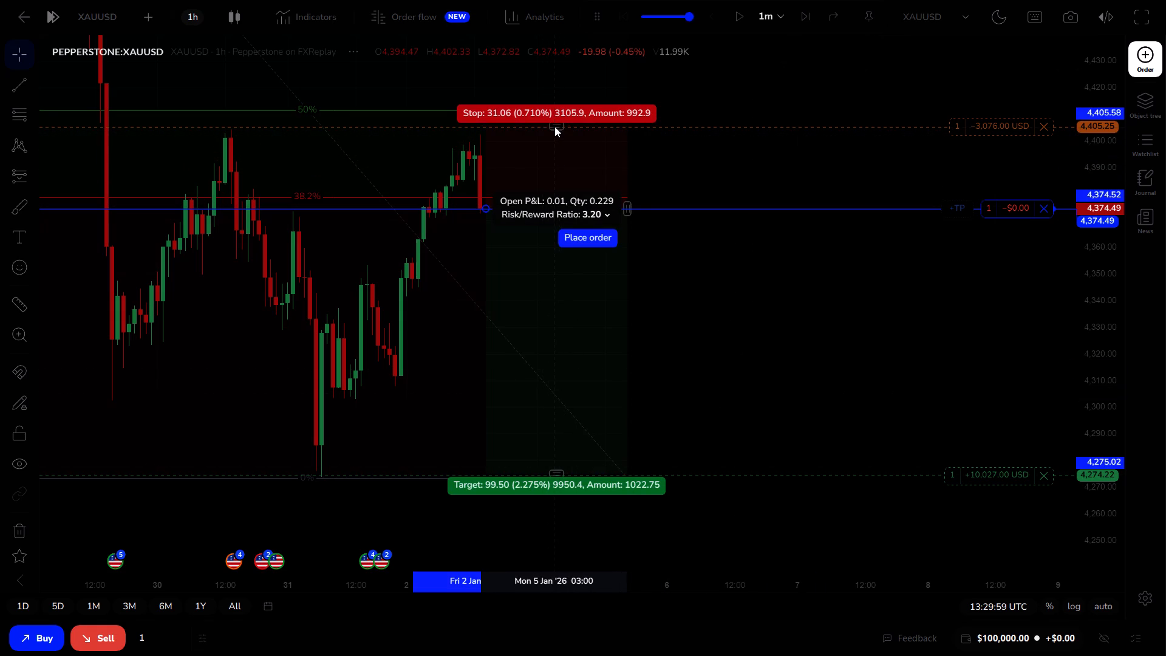
# Raise the sell position's stop loss to about 4,410.99, just below the 50% Fibonacci level.
pyautogui.click(675, 182)
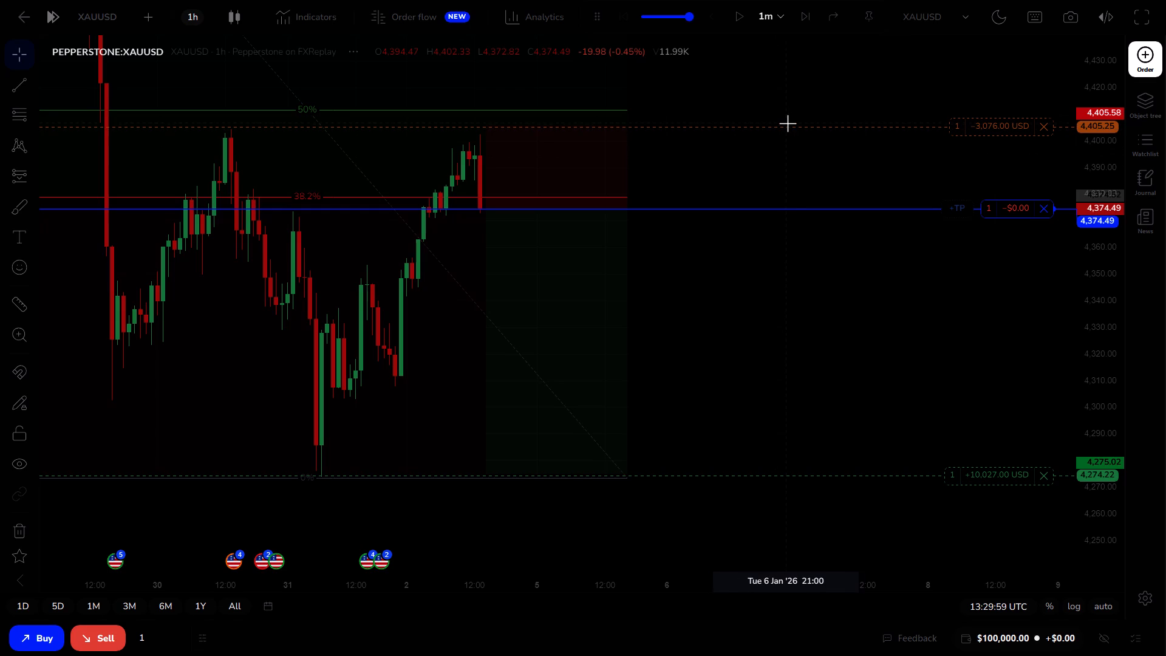
pyautogui.moveTo(787, 128); pyautogui.dragTo(776, 156)
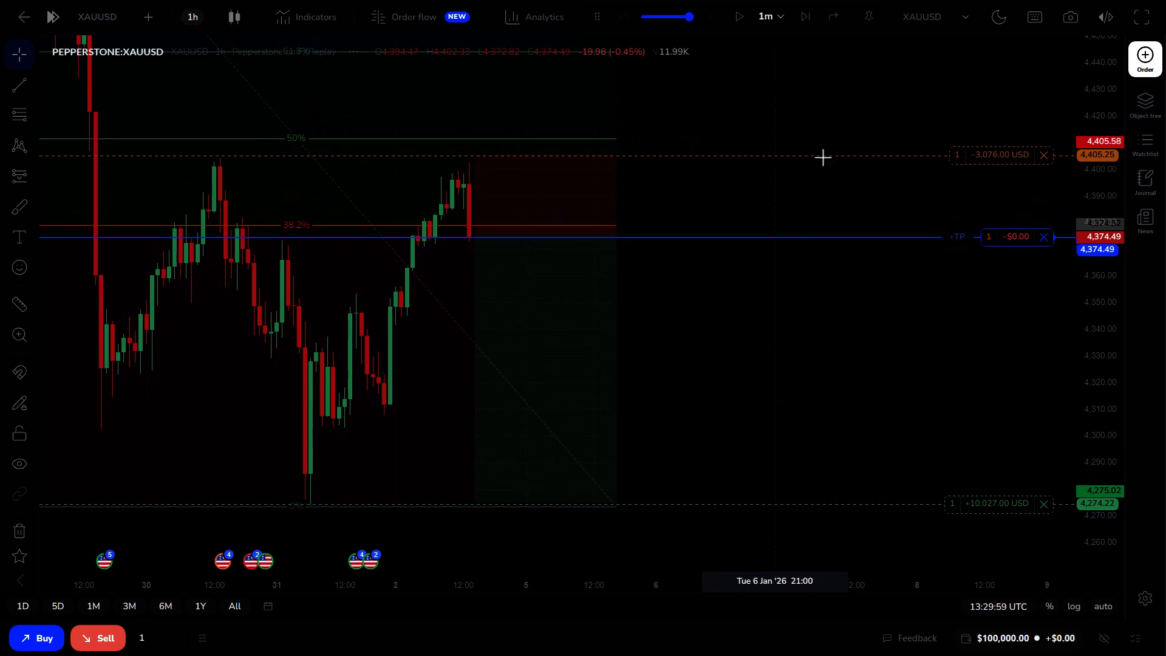
pyautogui.moveTo(972, 155); pyautogui.dragTo(972, 141)
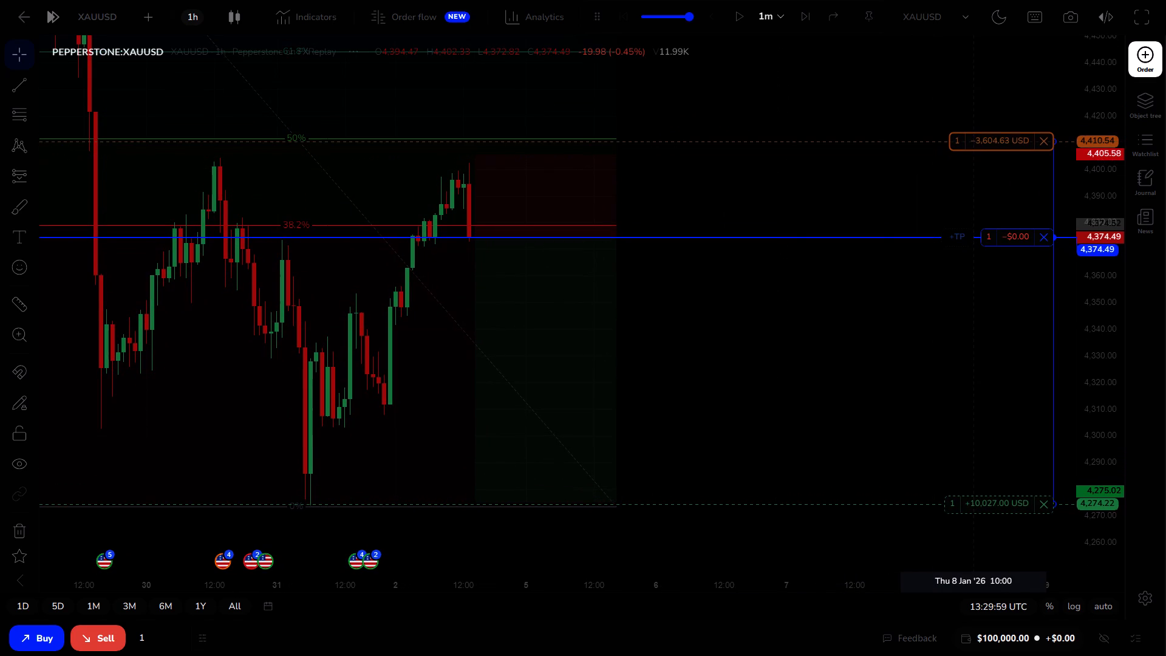
pyautogui.moveTo(972, 141); pyautogui.dragTo(973, 139)
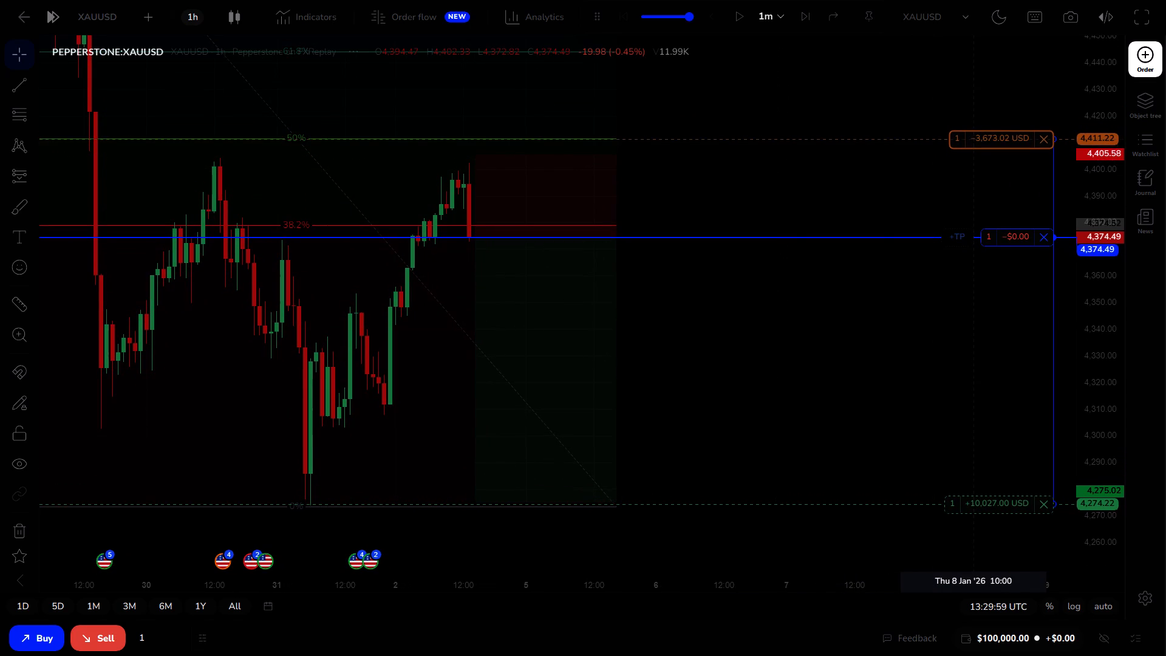
pyautogui.moveTo(973, 139); pyautogui.dragTo(973, 140)
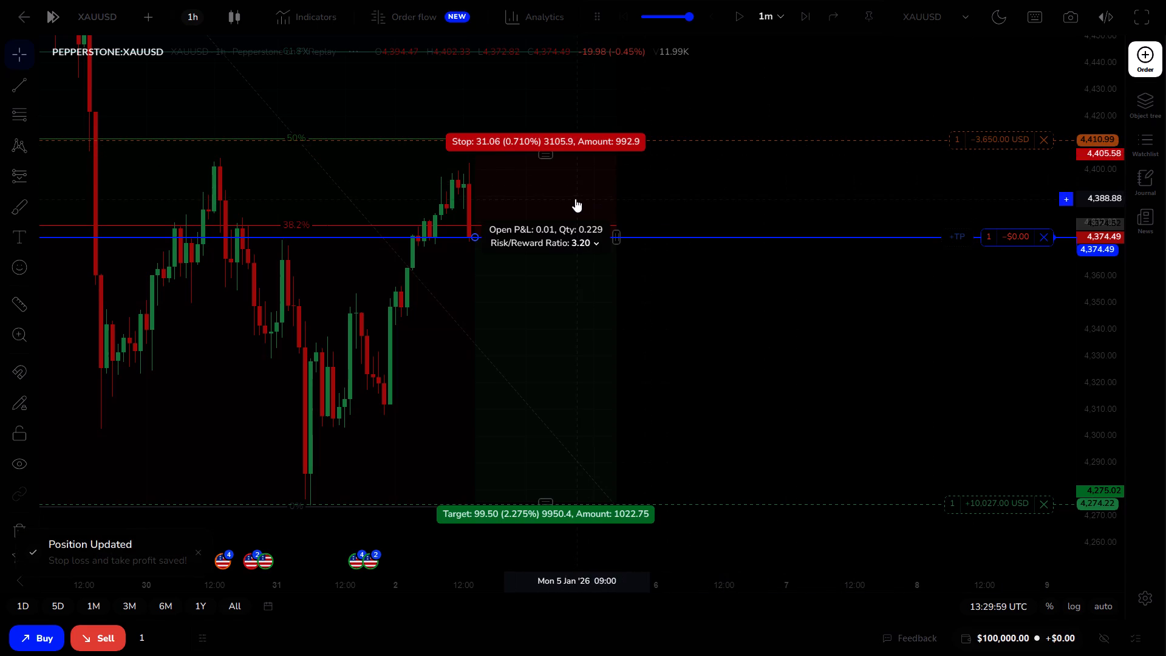
# Raise the Short position projection's stop to about 4,411.73, in line with the 50% Fibonacci level.
pyautogui.moveTo(547, 156); pyautogui.dragTo(547, 146)
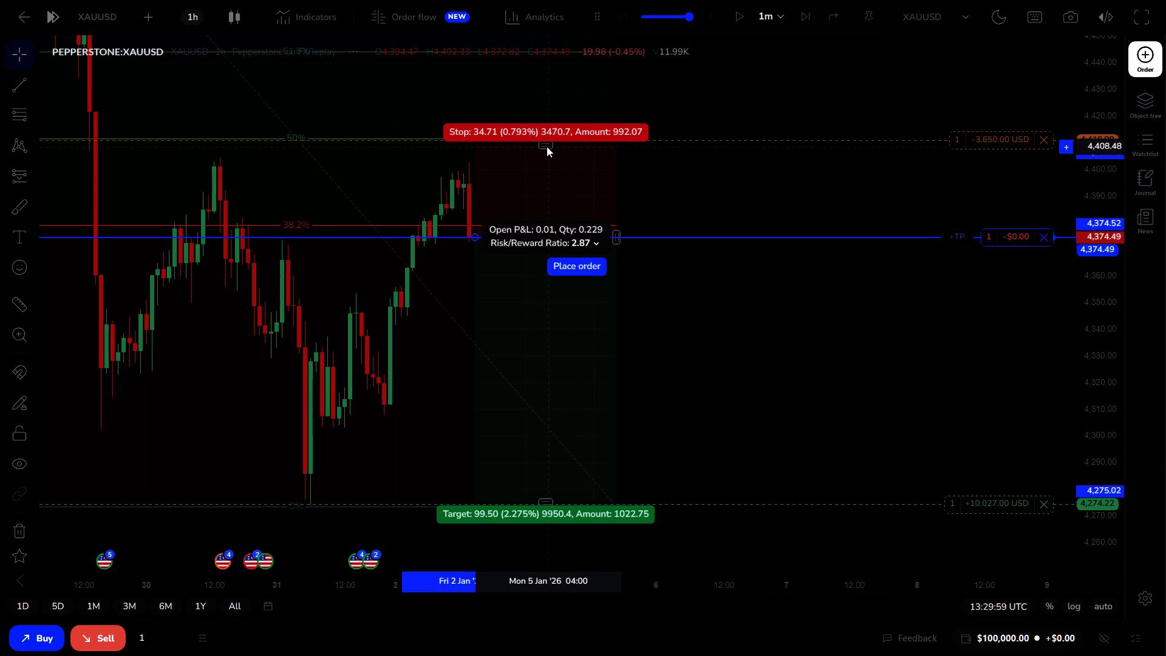
pyautogui.moveTo(547, 146); pyautogui.dragTo(551, 140)
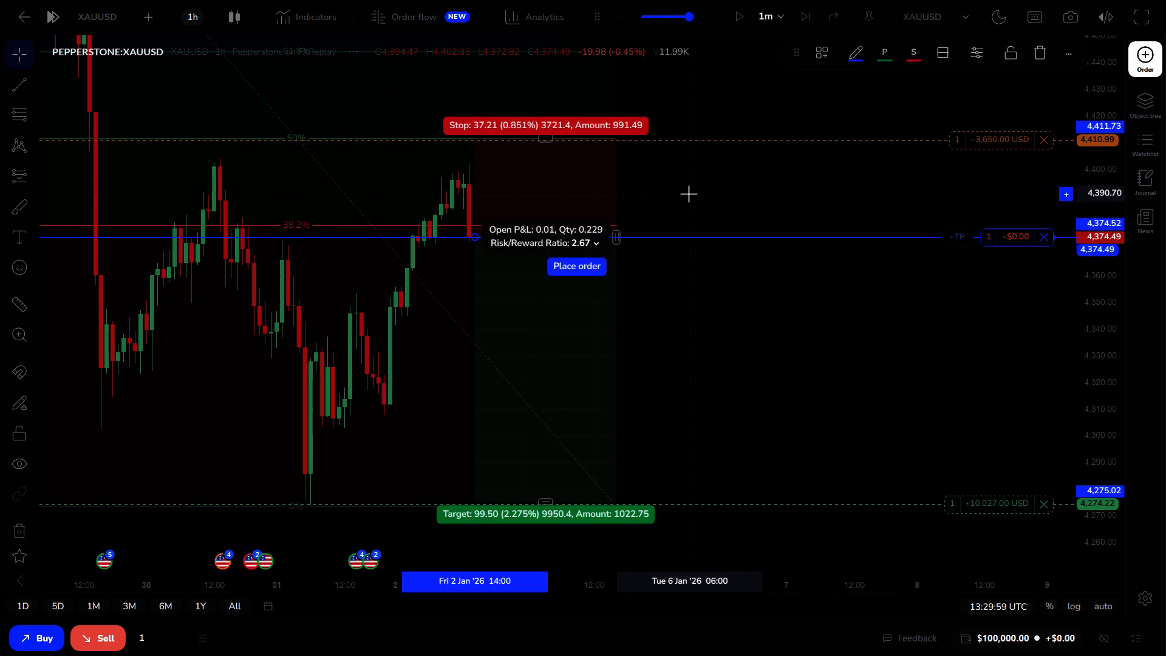
pyautogui.click(689, 194)
# Play the replay from the trade's entry and pause it at about 13:58 UTC on 2 January.
pyautogui.moveTo(708, 196); pyautogui.dragTo(740, 252)
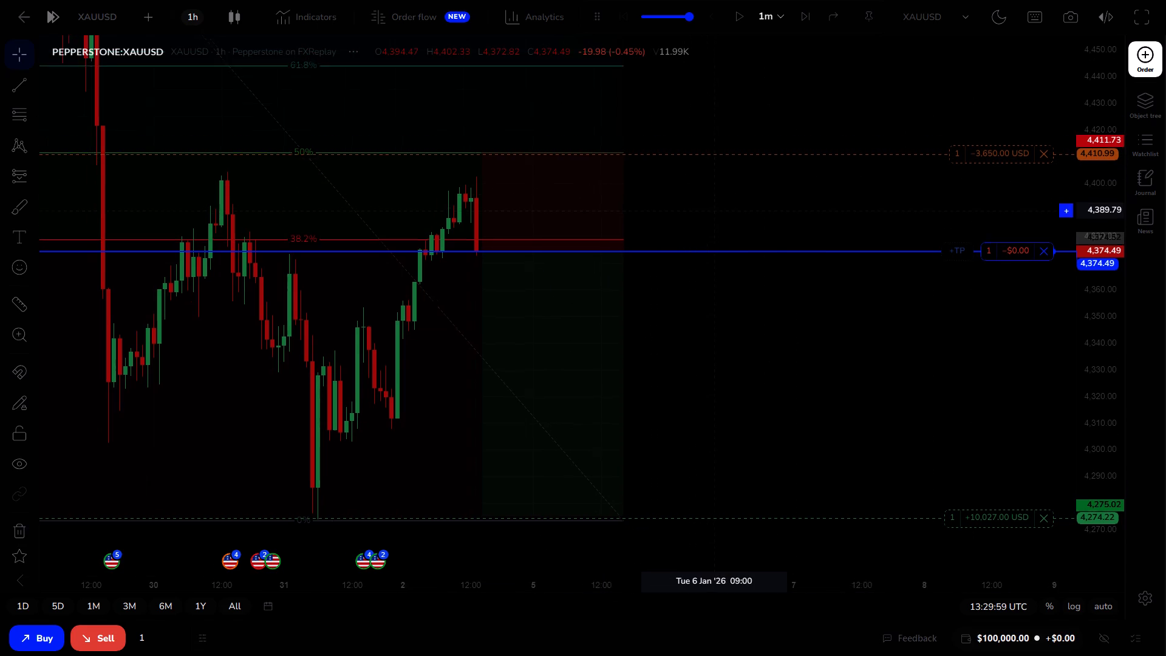
pyautogui.moveTo(740, 252); pyautogui.dragTo(748, 266)
pyautogui.moveTo(718, 383); pyautogui.dragTo(694, 337)
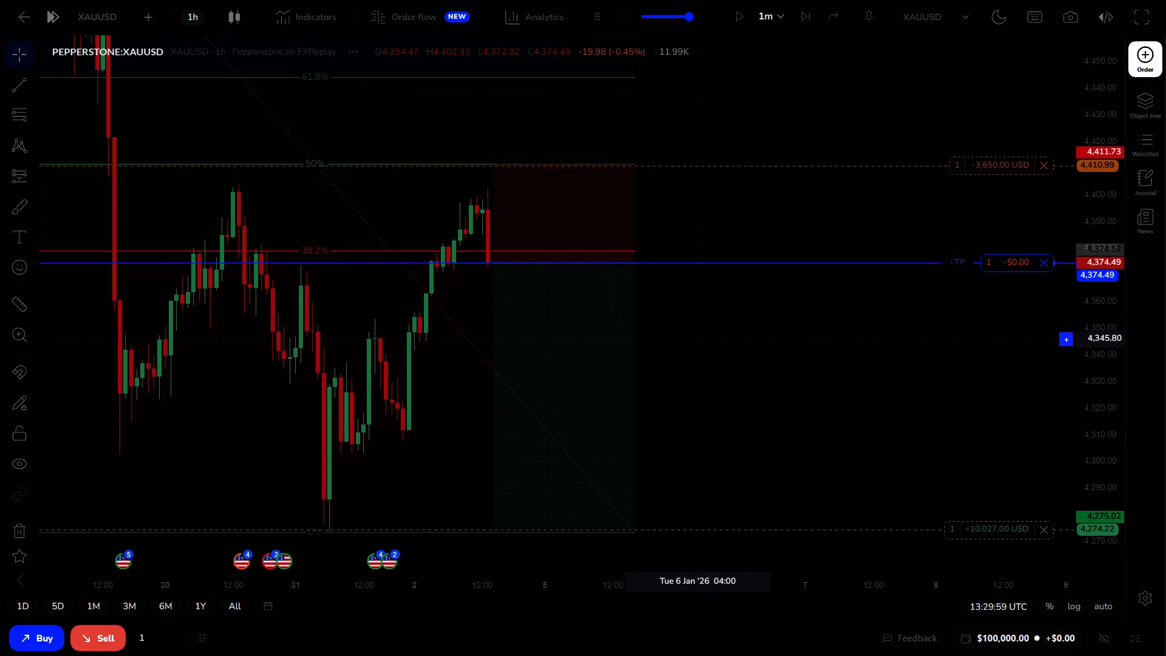
pyautogui.moveTo(694, 337); pyautogui.dragTo(695, 333)
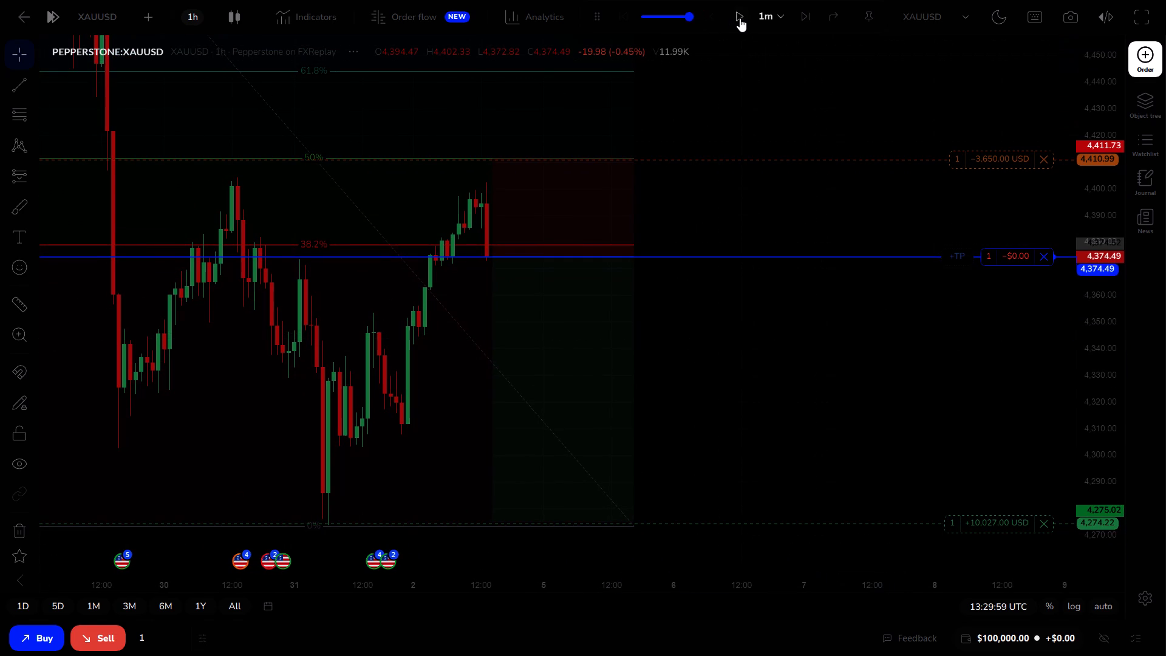
pyautogui.click(740, 17)
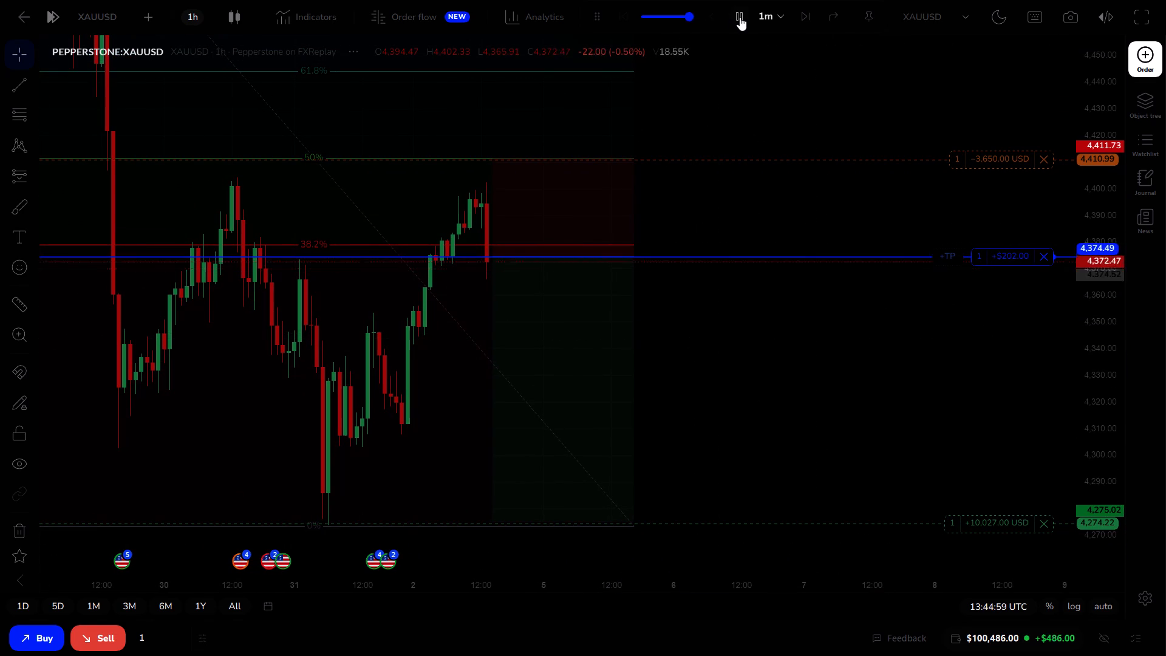
pyautogui.press('space')
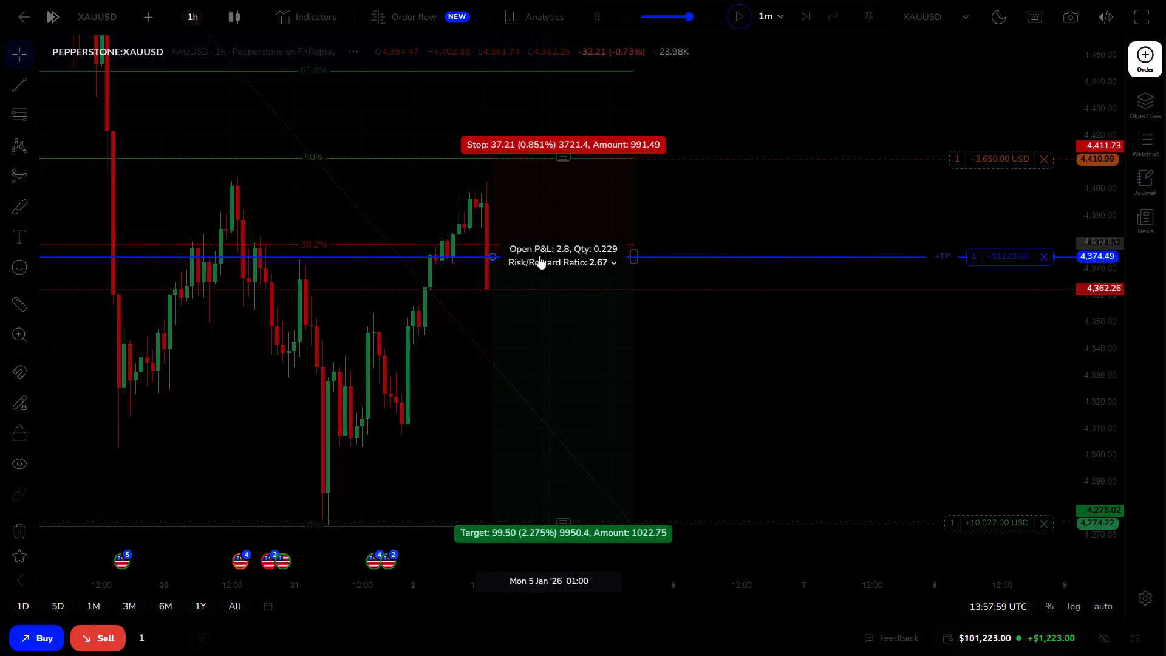
# Extend the Short position projection's start back to the 2 January 13:00 candle.
pyautogui.moveTo(492, 258); pyautogui.dragTo(485, 258)
# Resume the replay to run the sell position to its exit, and pause at about 01:52 UTC on 5 January.
pyautogui.press('space')
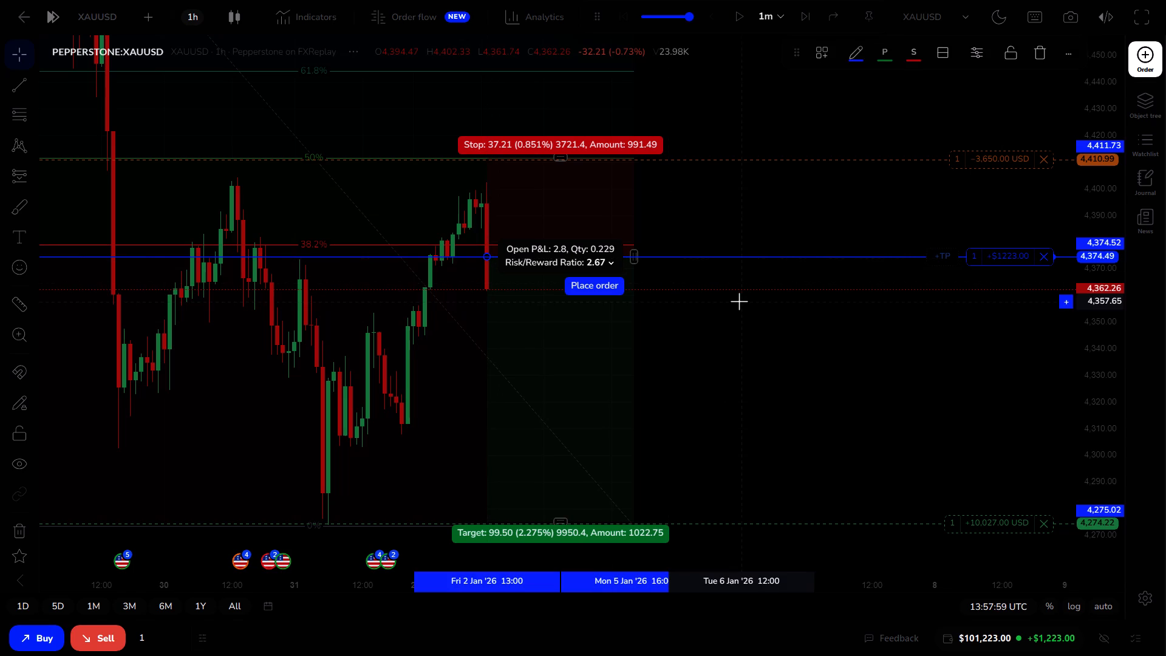
pyautogui.click(737, 14)
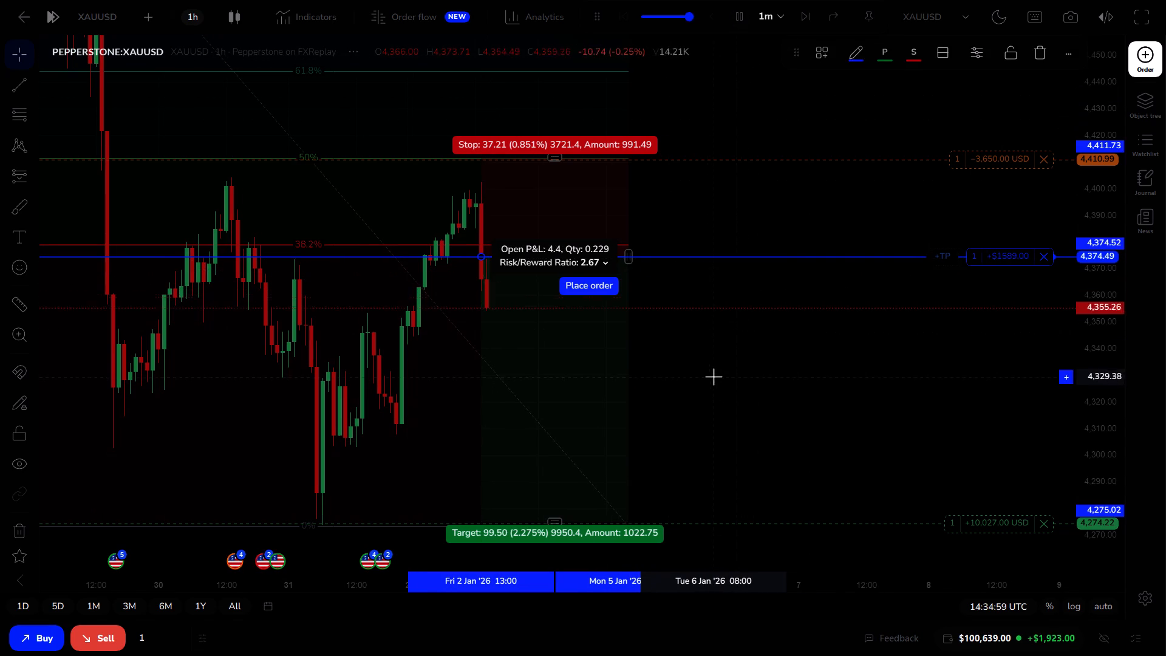
pyautogui.moveTo(756, 411); pyautogui.dragTo(707, 347)
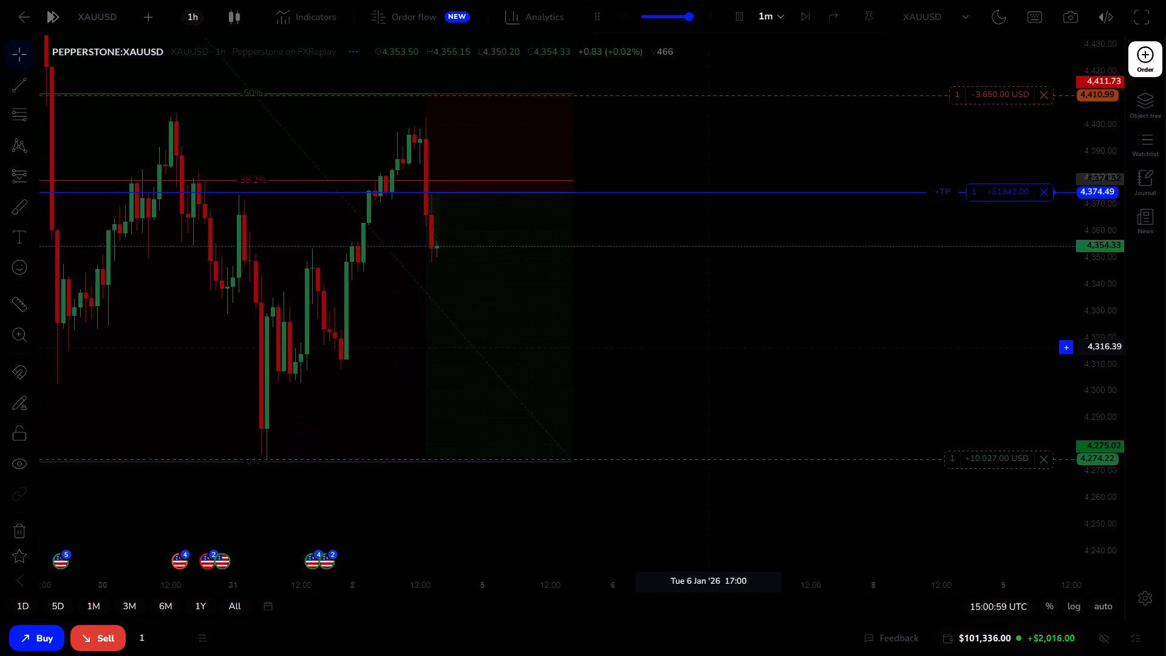
pyautogui.moveTo(707, 347); pyautogui.dragTo(720, 369)
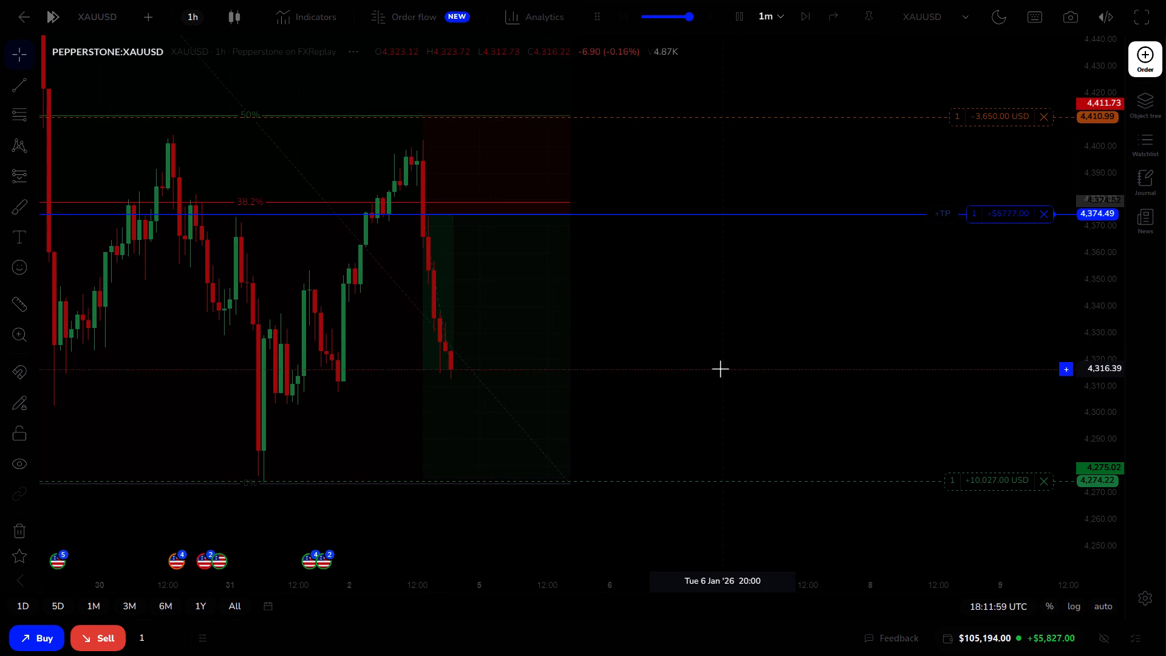
pyautogui.hscroll(1, 720, 369)
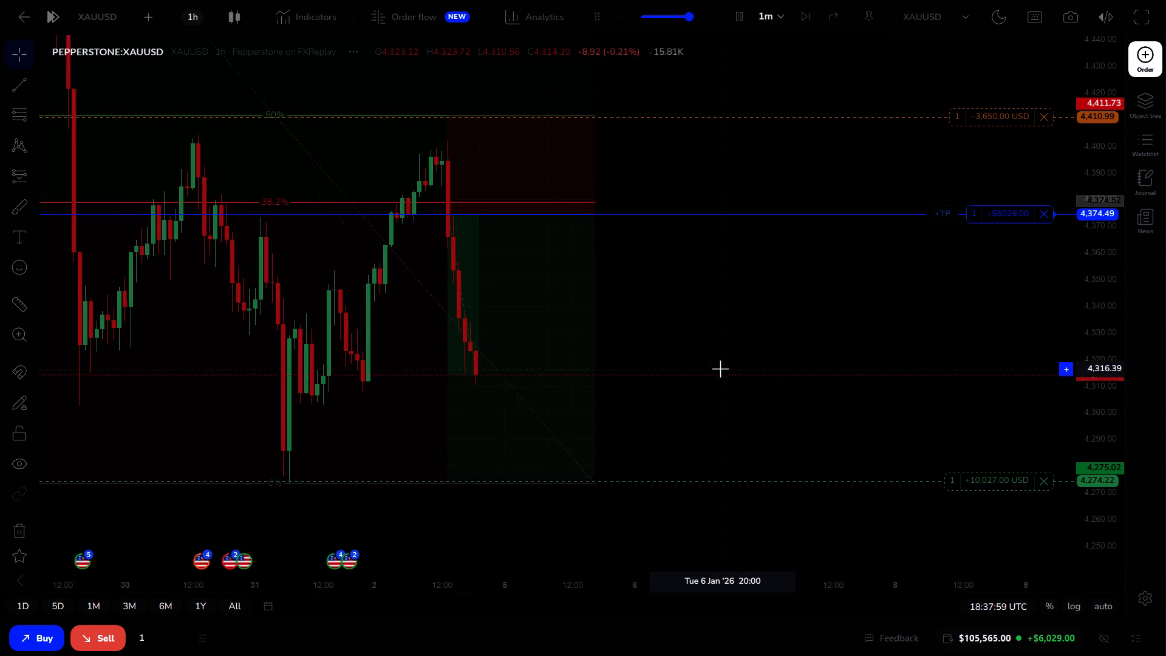
pyautogui.hscroll(1, 720, 369)
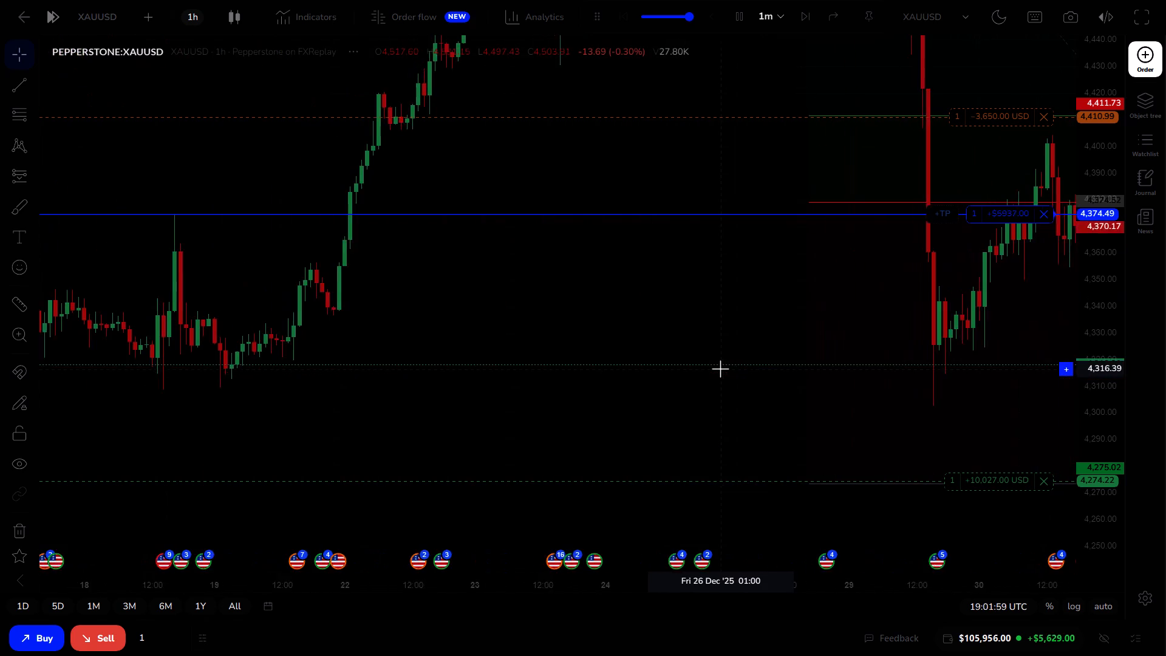
pyautogui.hscroll(-1, 720, 369)
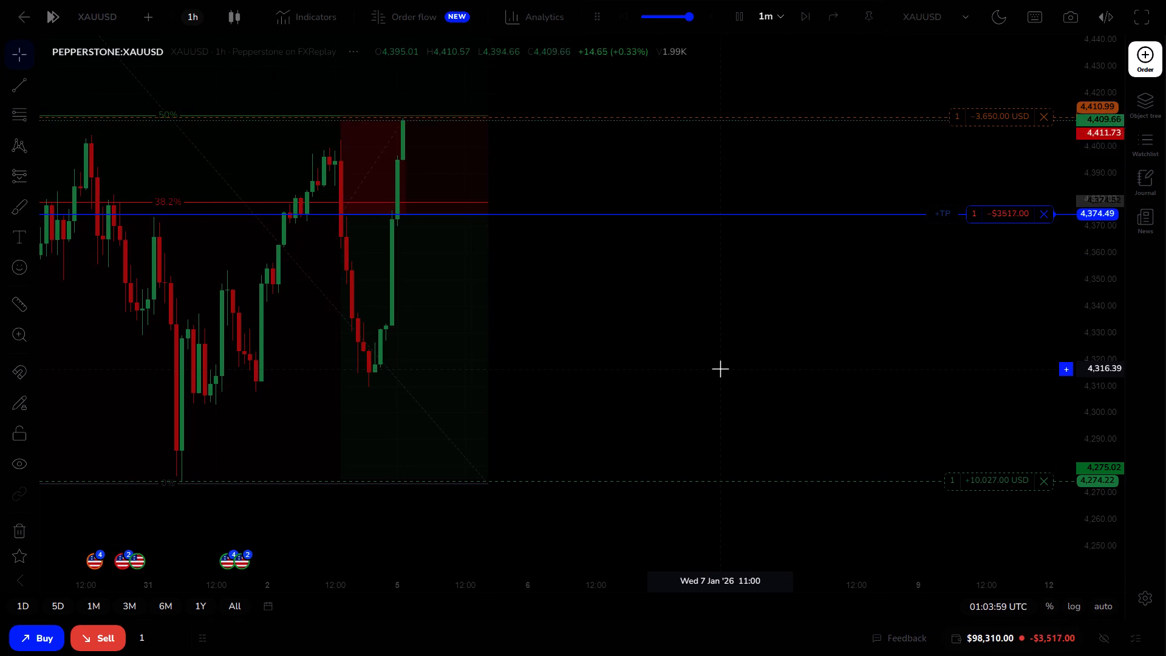
pyautogui.press('space')
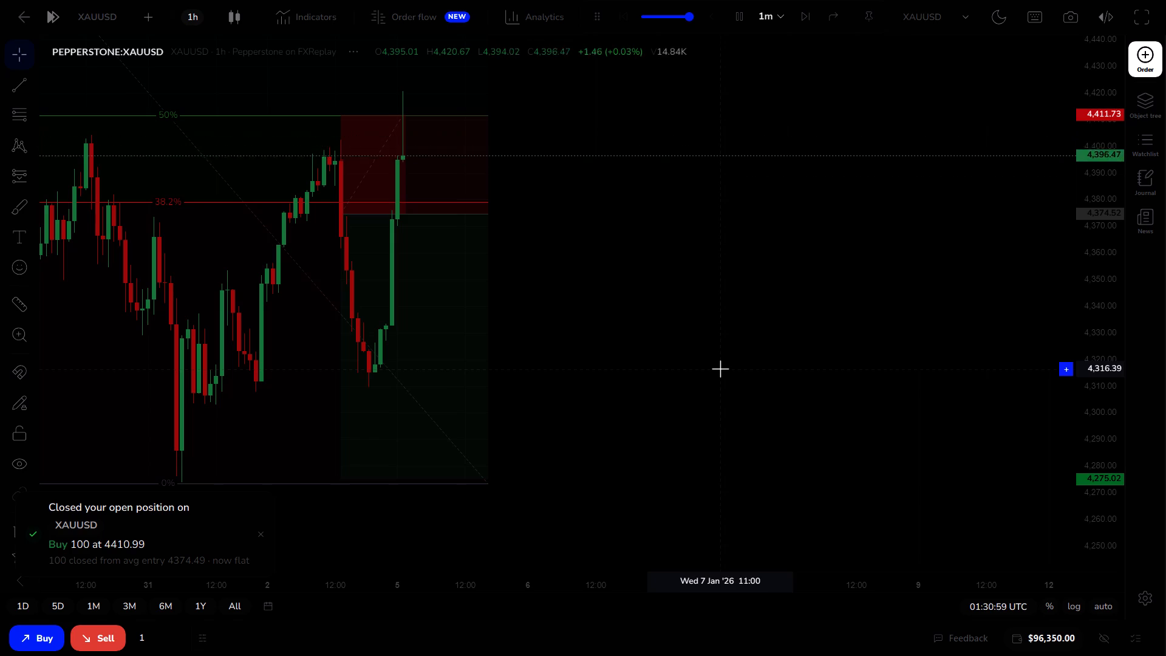
pyautogui.click(736, 13)
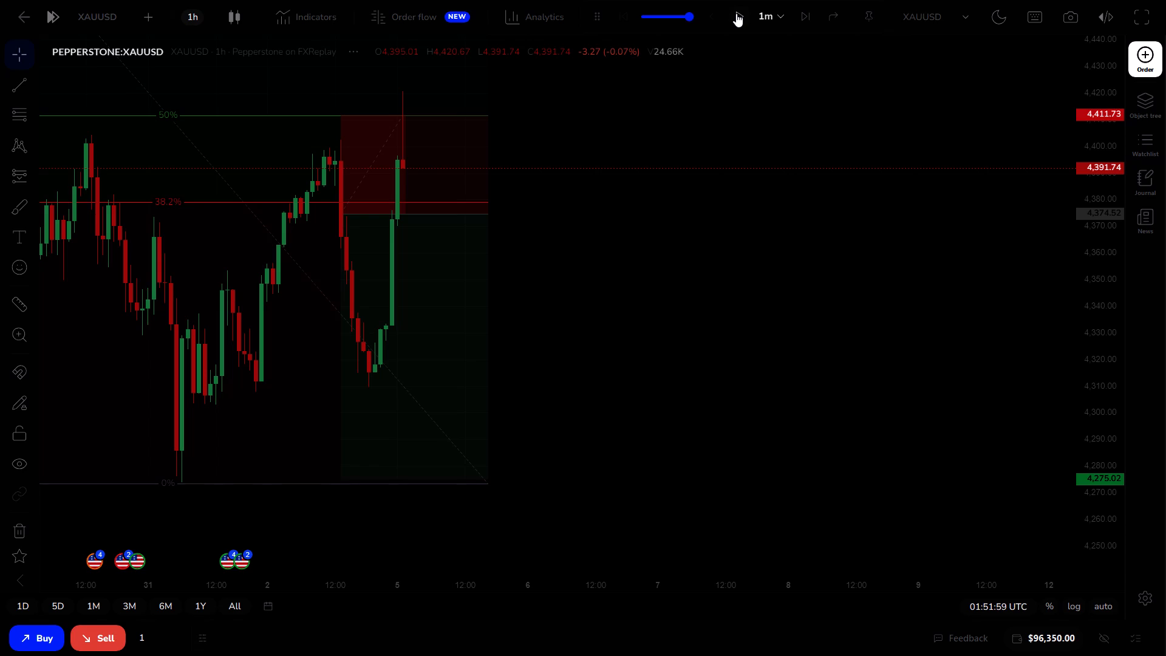
# Continue the replay past the closed trade and pause at about 04:03 UTC on 5 January.
pyautogui.press('space')
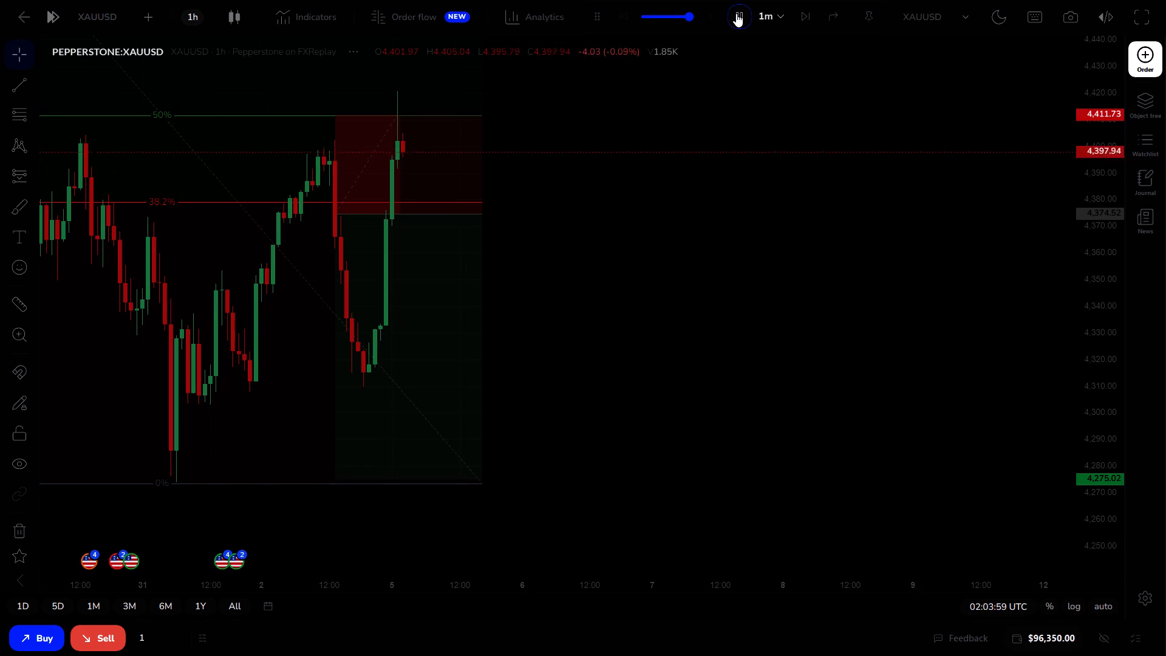
pyautogui.moveTo(571, 145); pyautogui.dragTo(641, 267)
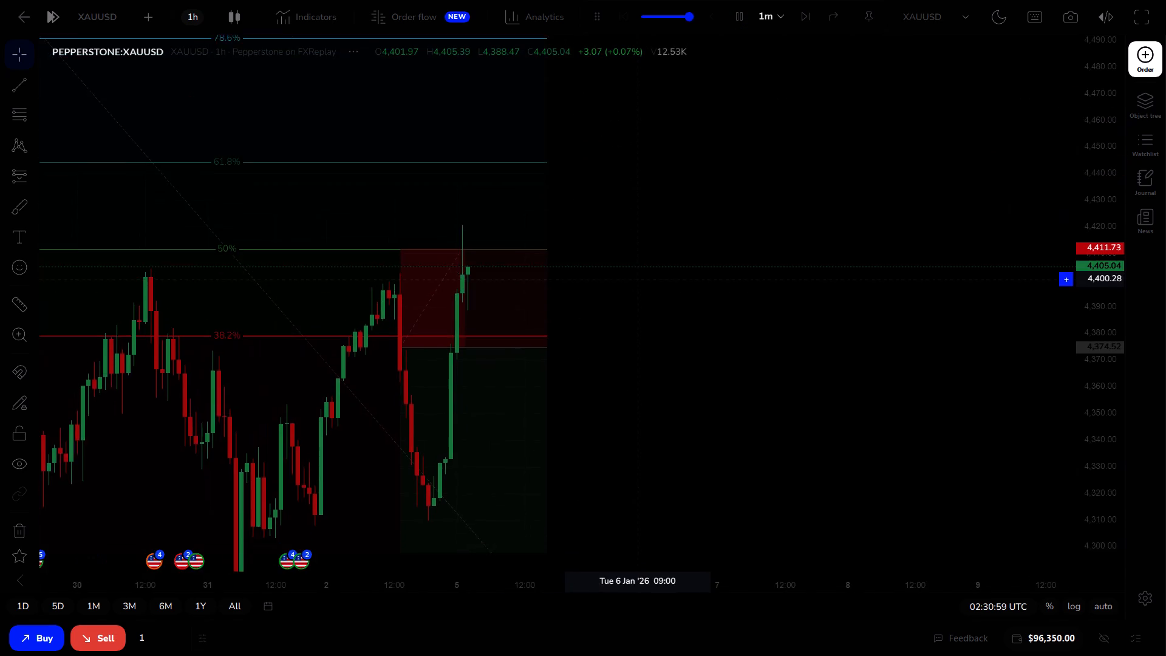
pyautogui.moveTo(641, 267); pyautogui.dragTo(706, 201)
pyautogui.moveTo(705, 219); pyautogui.dragTo(689, 190)
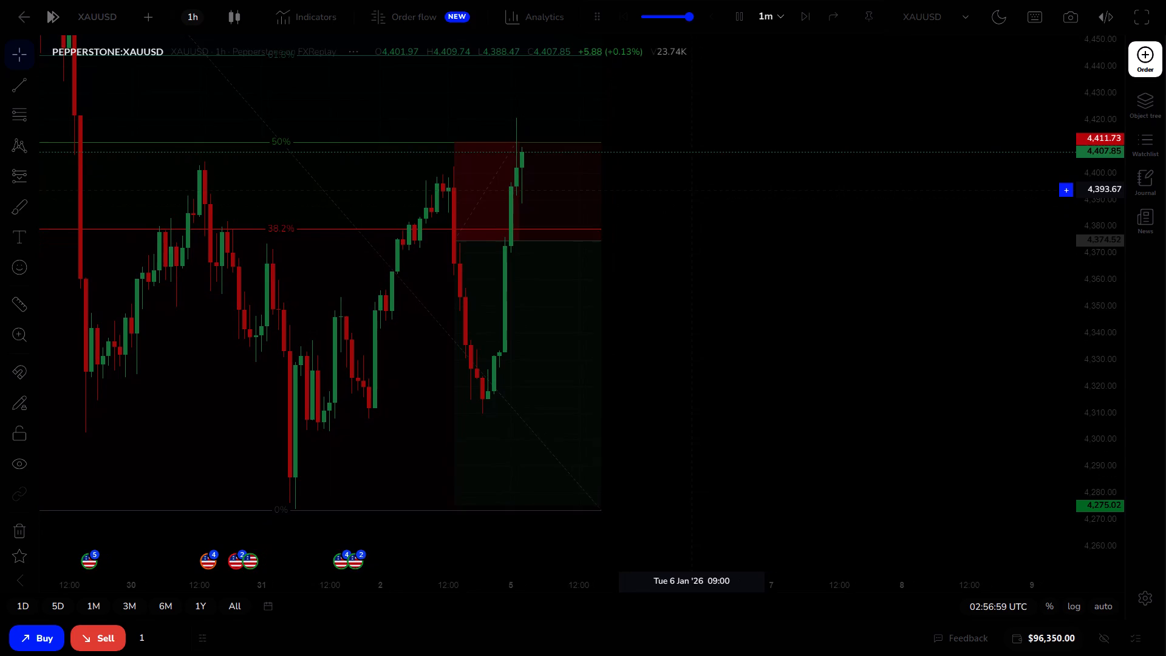
pyautogui.moveTo(689, 190); pyautogui.dragTo(687, 194)
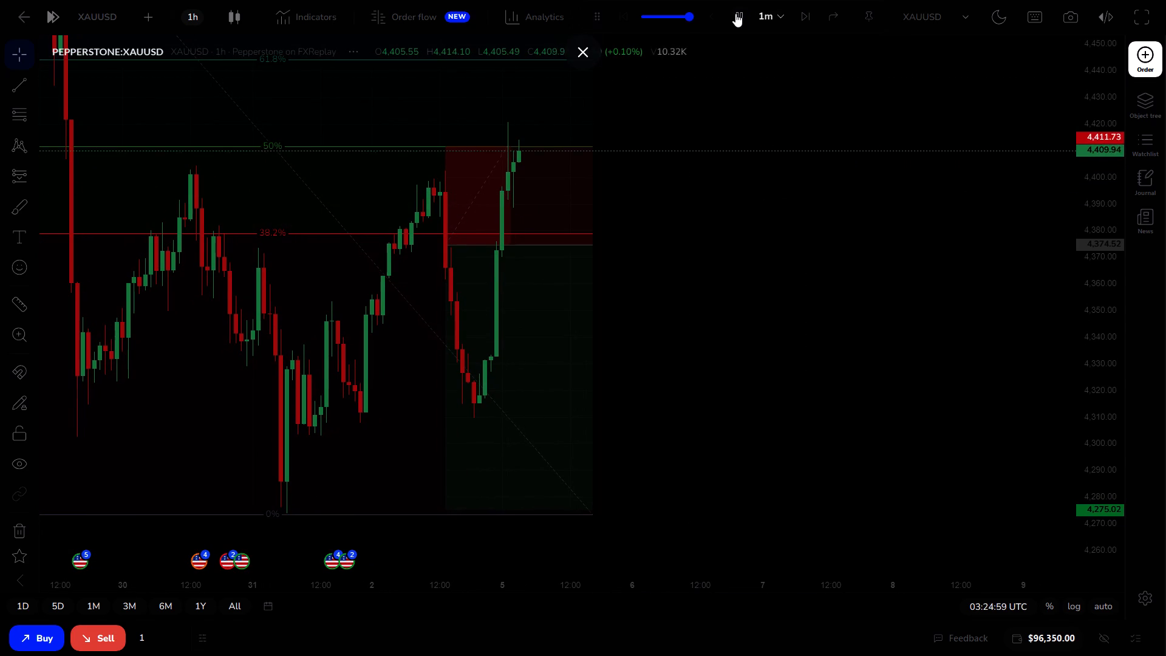
pyautogui.press('space')
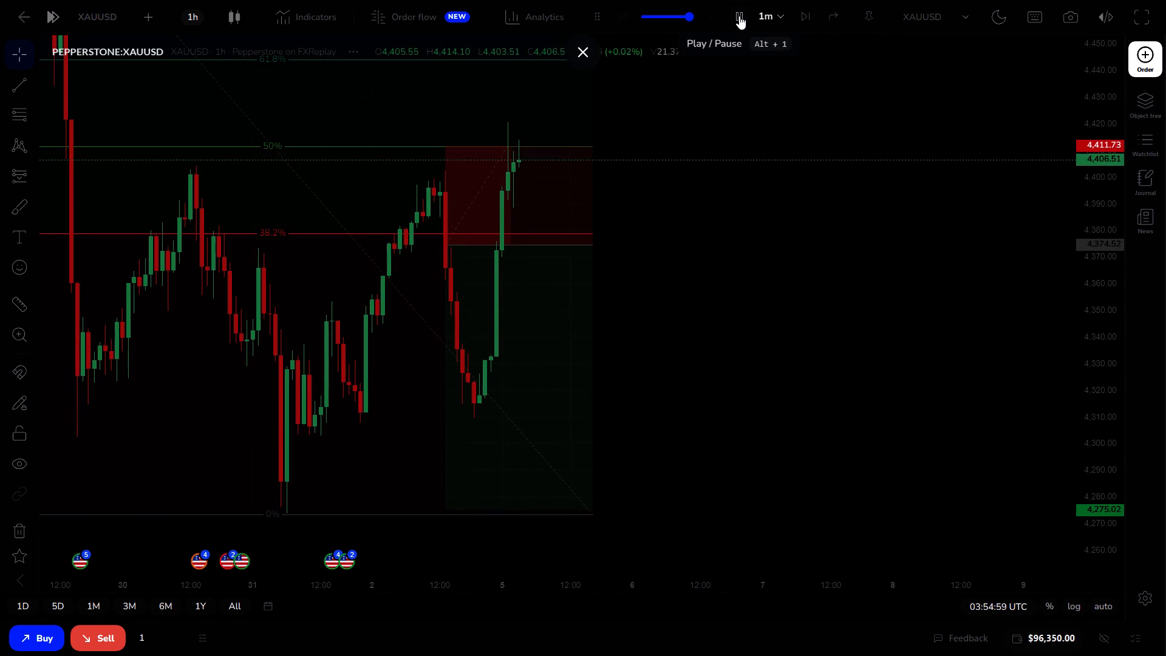
pyautogui.click(739, 16)
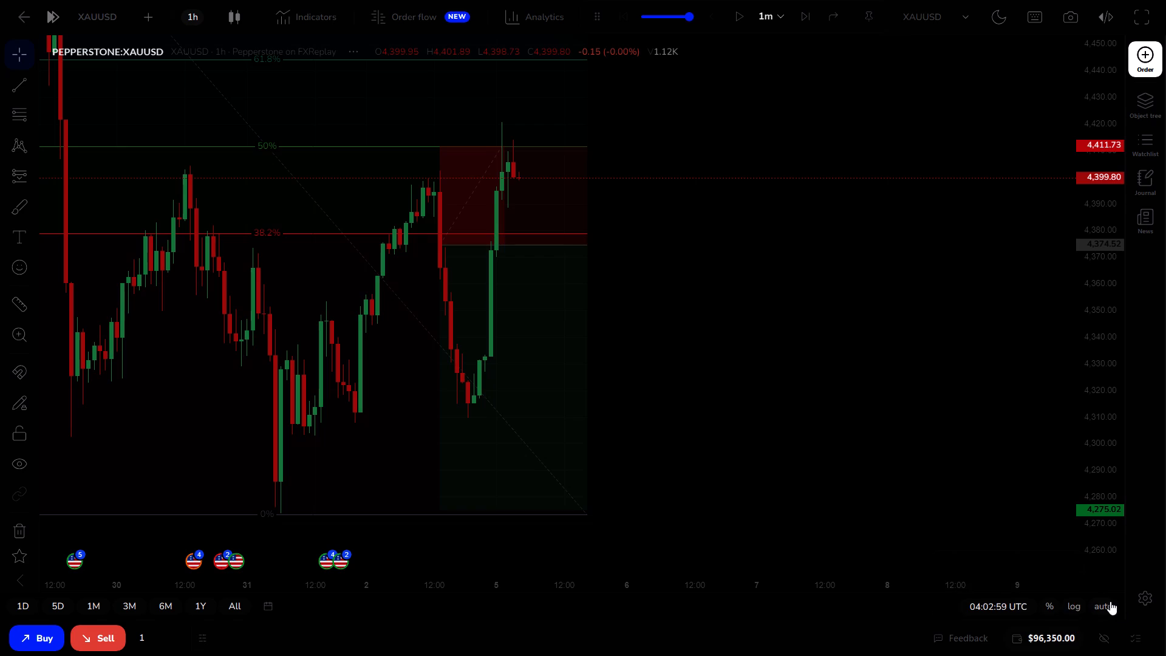
# Review the XAUUSD sell trade in an enlarged closed positions list, and collapse the list to restore the full chart.
pyautogui.click(1133, 637)
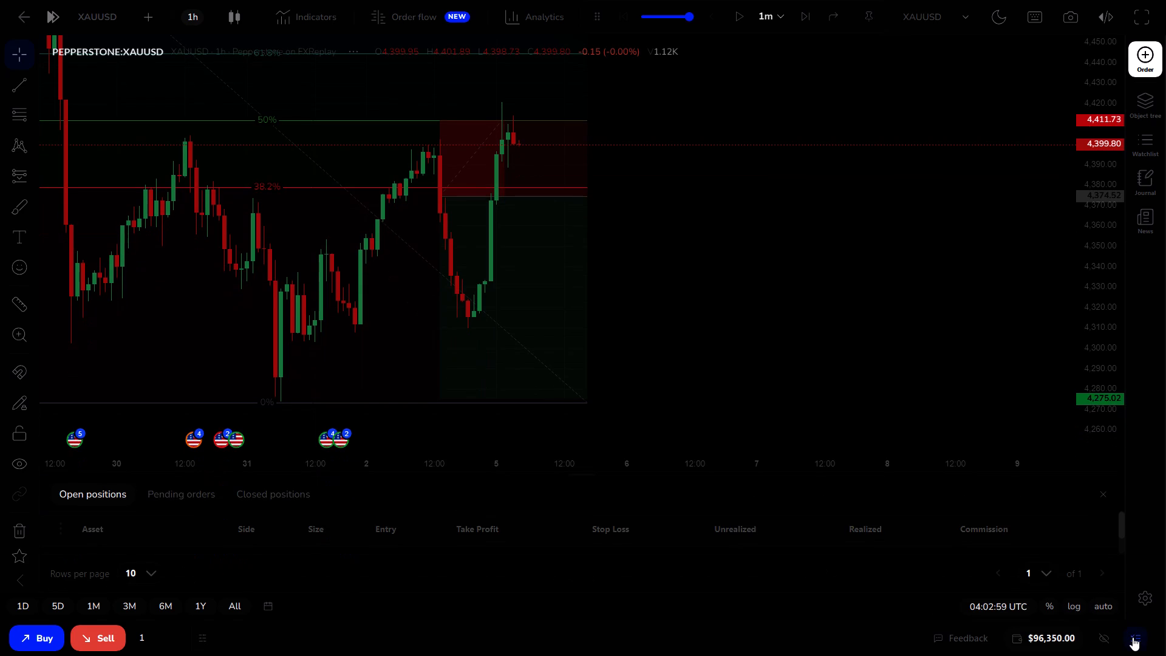
pyautogui.scroll(-2, 701, 573)
pyautogui.moveTo(701, 473); pyautogui.dragTo(666, 298)
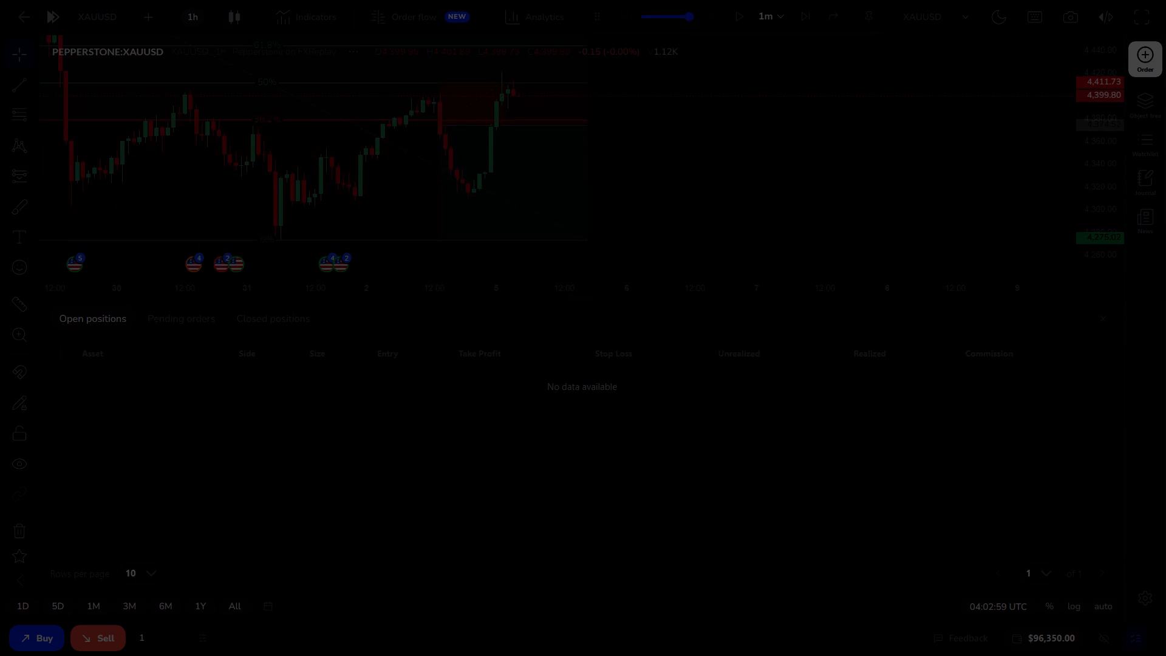
pyautogui.moveTo(666, 298); pyautogui.dragTo(668, 299)
pyautogui.moveTo(697, 299); pyautogui.dragTo(695, 322)
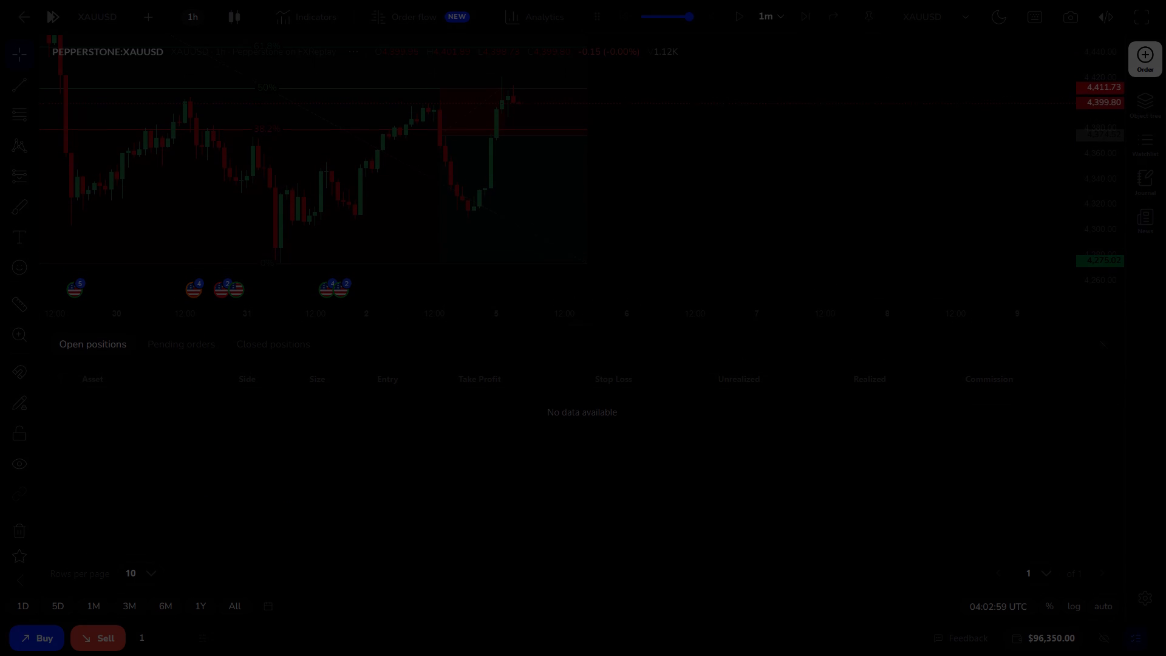
pyautogui.moveTo(695, 322); pyautogui.dragTo(697, 319)
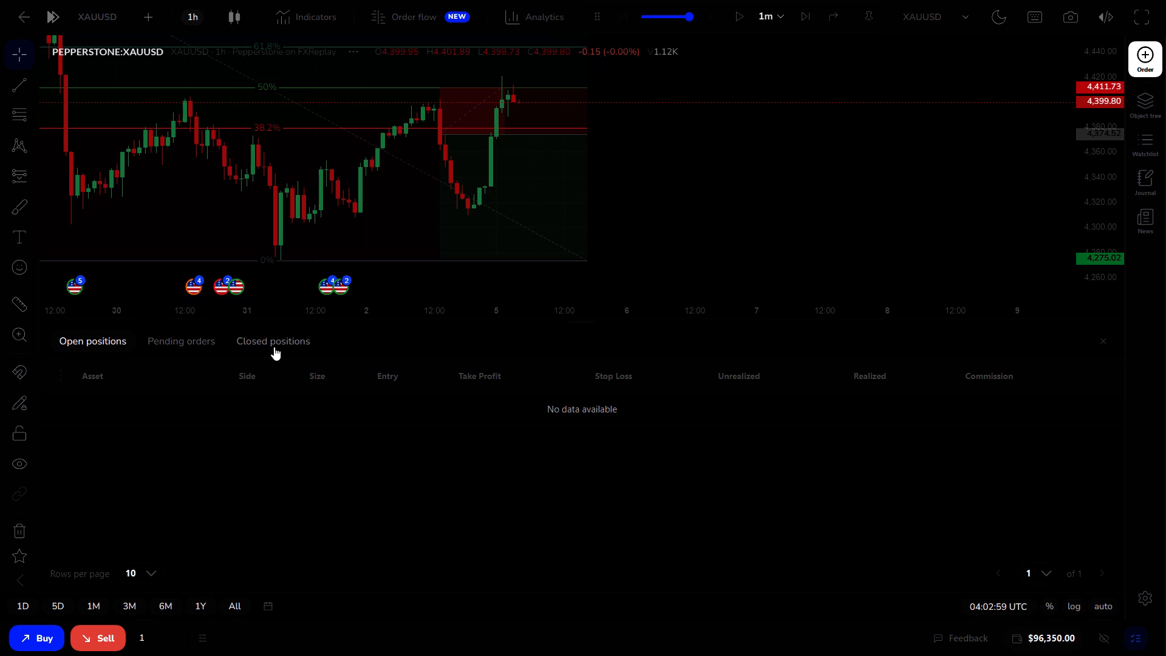
pyautogui.click(276, 347)
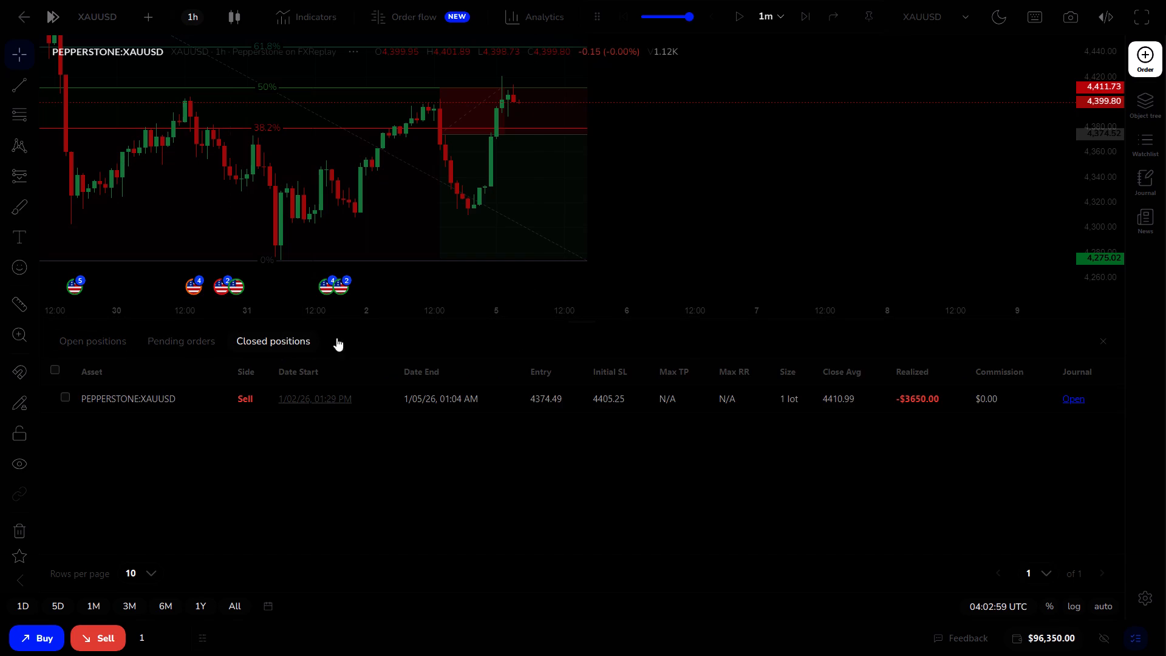
pyautogui.moveTo(639, 320); pyautogui.dragTo(589, 638)
pyautogui.click(726, 378)
pyautogui.moveTo(835, 330); pyautogui.dragTo(836, 342)
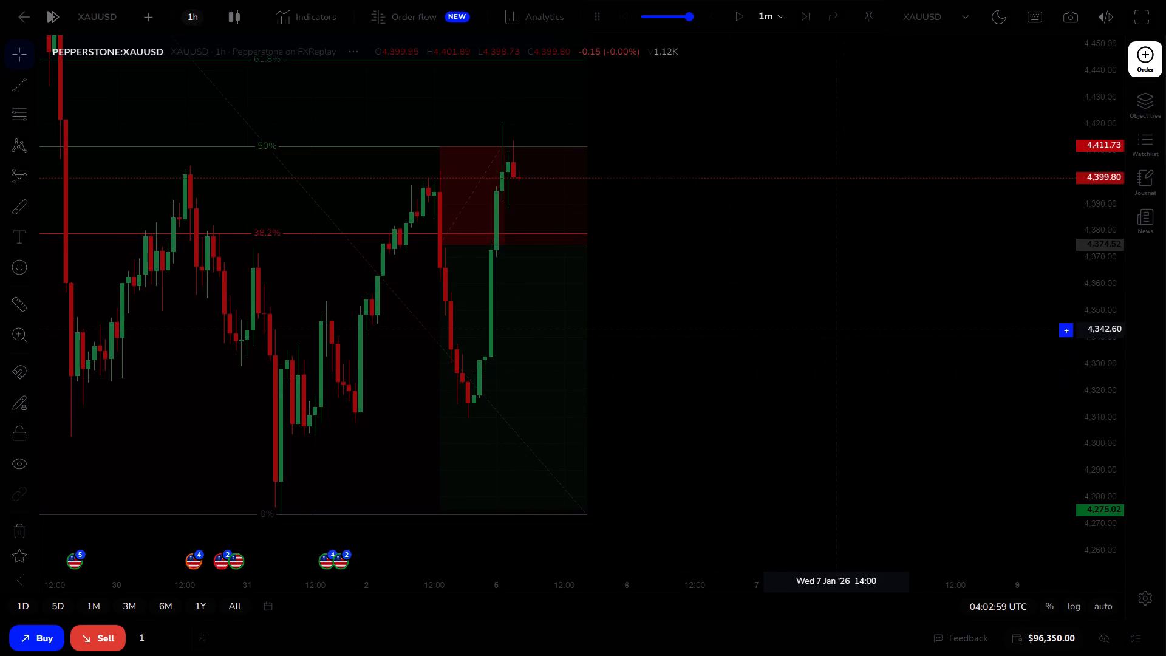
# Continue the XAUUSD replay in stages and pause it at about 05:43 UTC on 5 January.
pyautogui.moveTo(836, 342); pyautogui.dragTo(849, 389)
pyautogui.click(737, 13)
pyautogui.moveTo(706, 329); pyautogui.dragTo(704, 318)
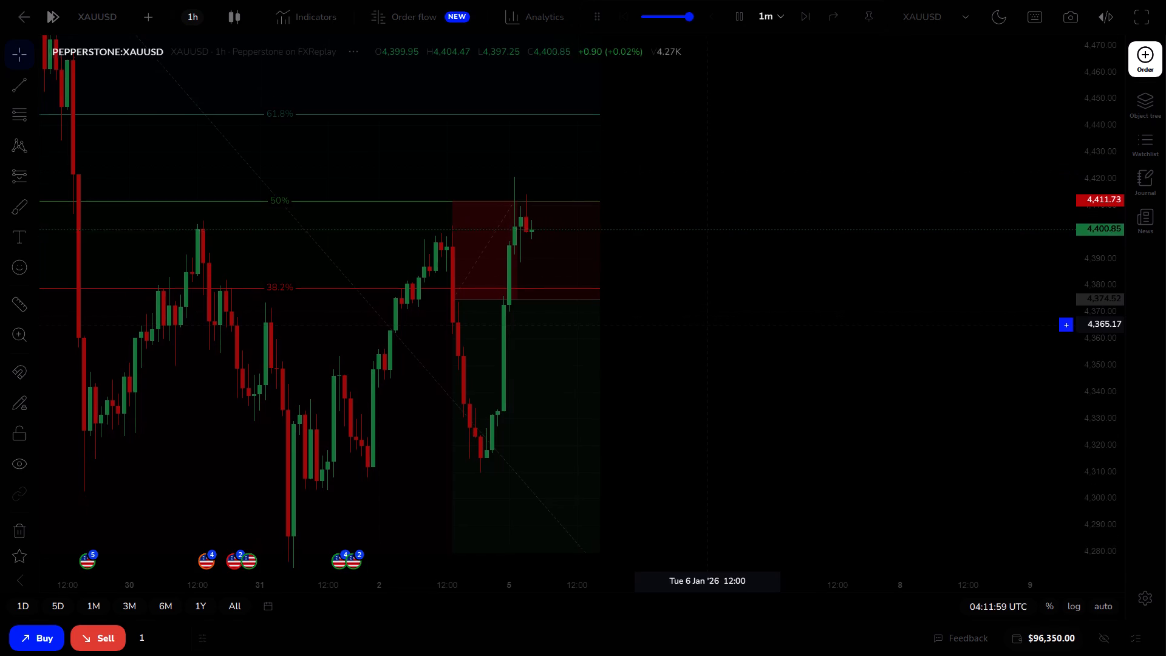
pyautogui.moveTo(704, 318); pyautogui.dragTo(679, 272)
pyautogui.click(740, 21)
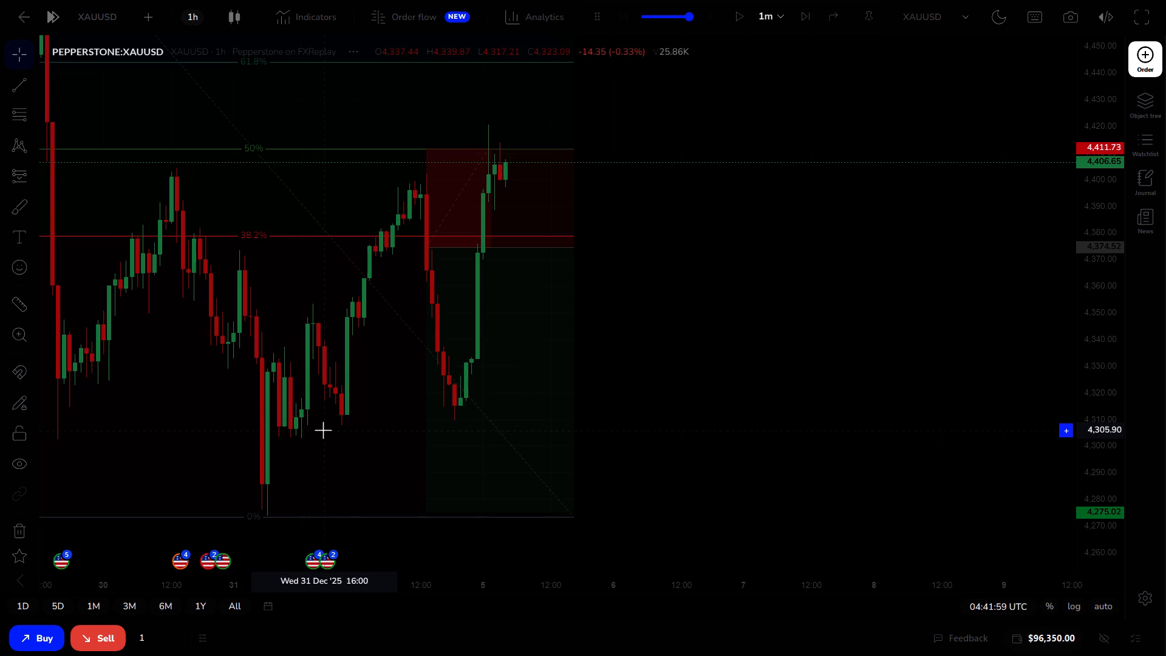
pyautogui.click(735, 19)
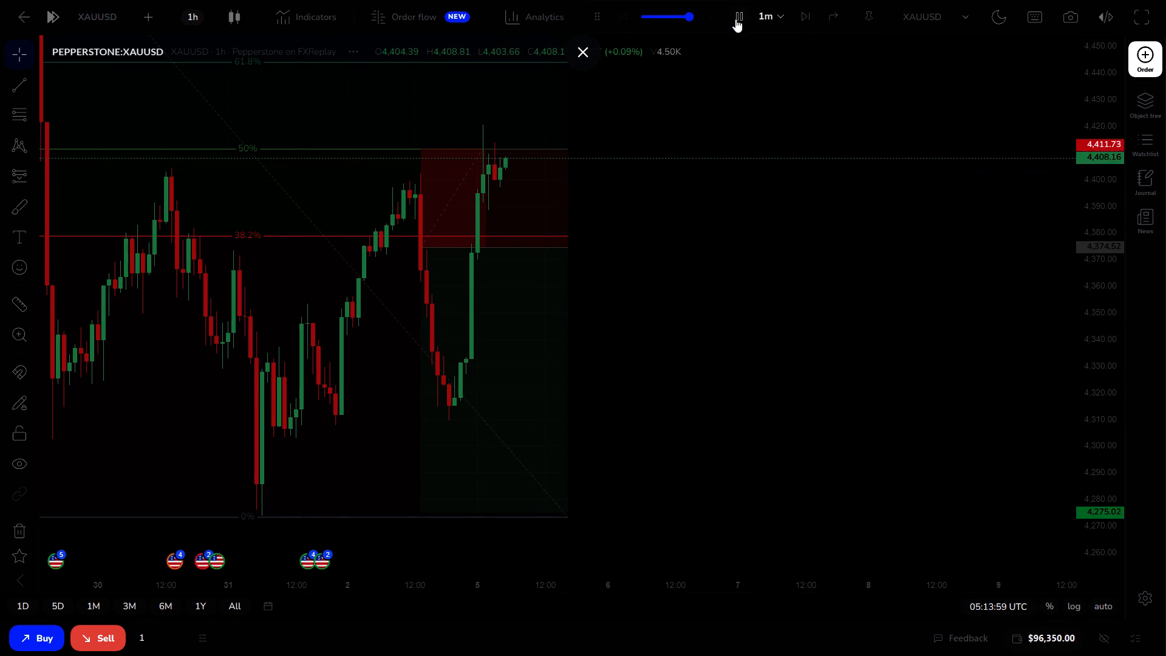
pyautogui.click(735, 19)
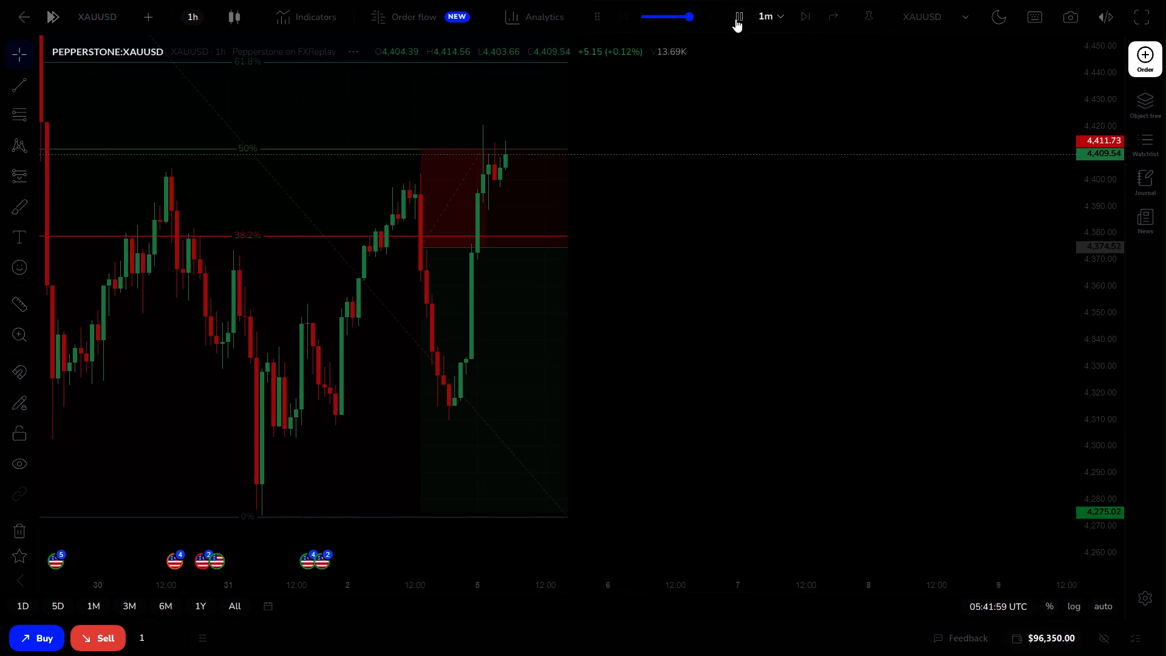
pyautogui.moveTo(721, 167); pyautogui.dragTo(780, 188)
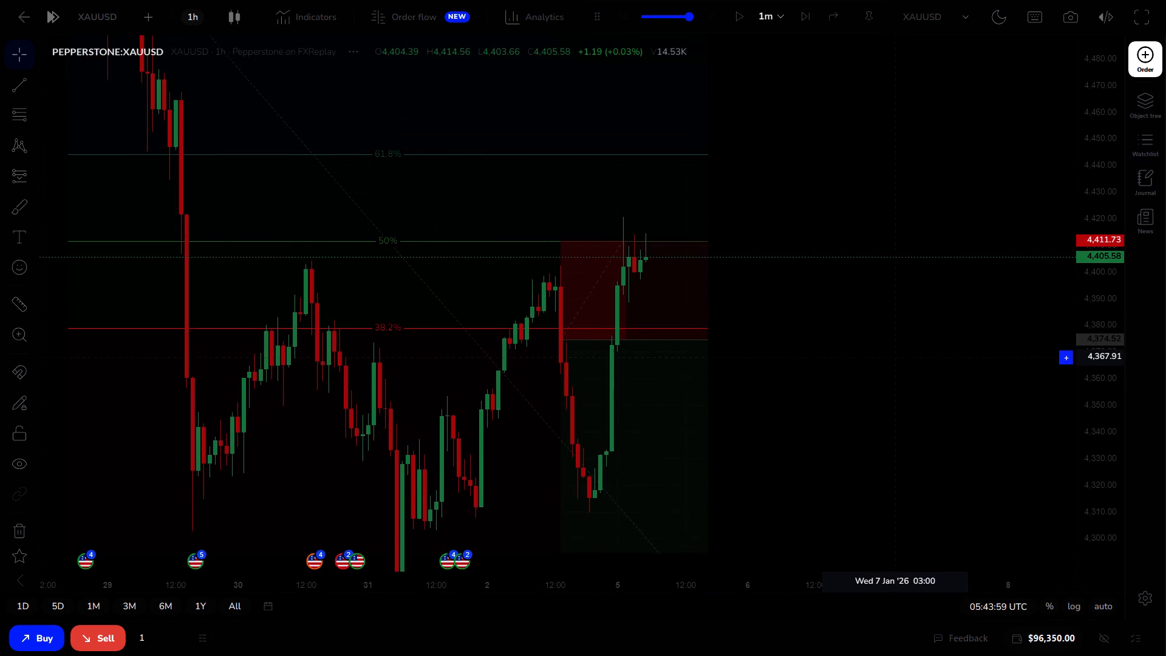
pyautogui.moveTo(897, 369); pyautogui.dragTo(897, 380)
pyautogui.hotkey('alt', 'Tab')
pyautogui.hotkey('alt', 'Tab')
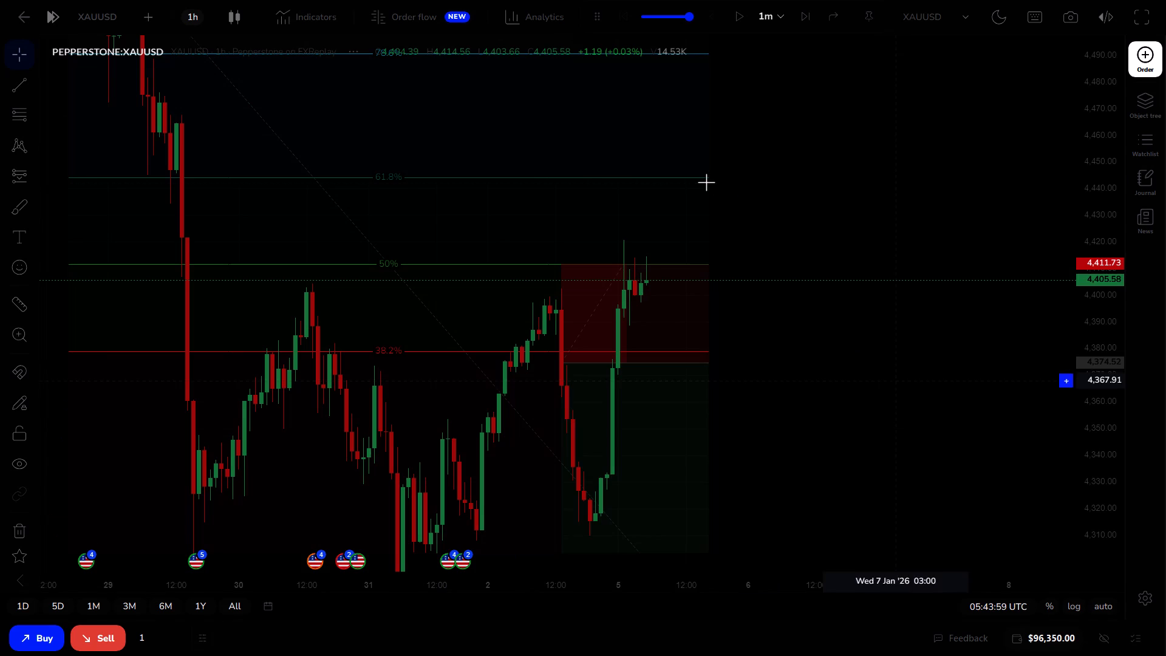
pyautogui.hotkey('alt', 'Tab')
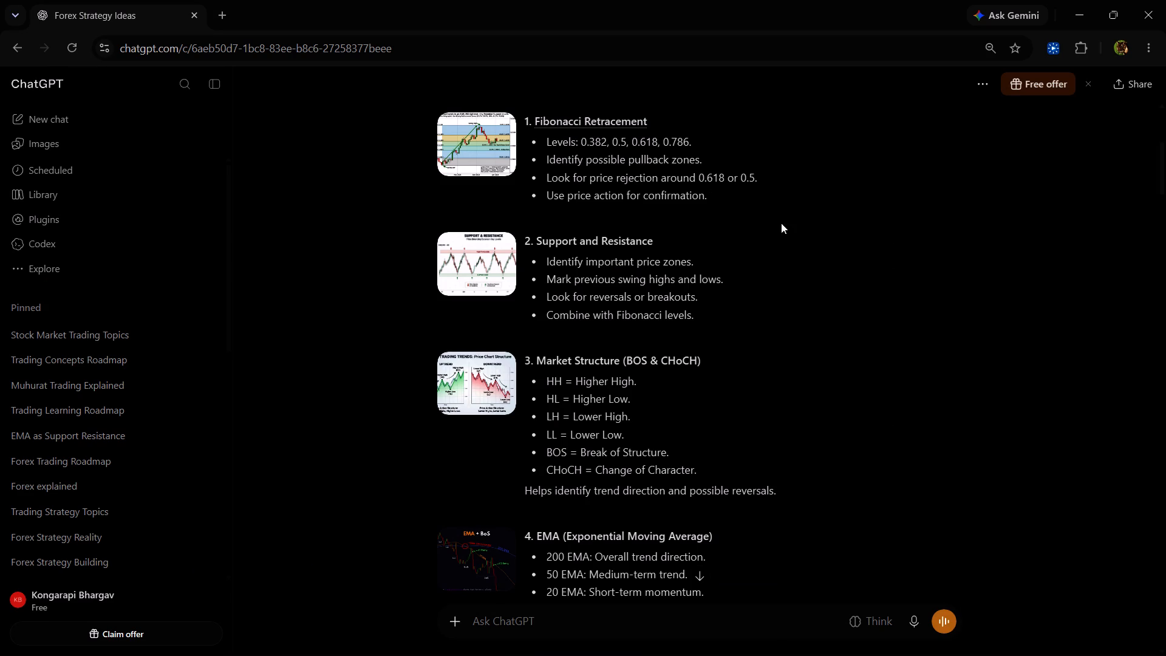
pyautogui.hotkey('alt', 'Tab')
# Resume the replay and advance it with short pauses to about 12:29 UTC on 5 January.
pyautogui.moveTo(790, 248); pyautogui.dragTo(706, 158)
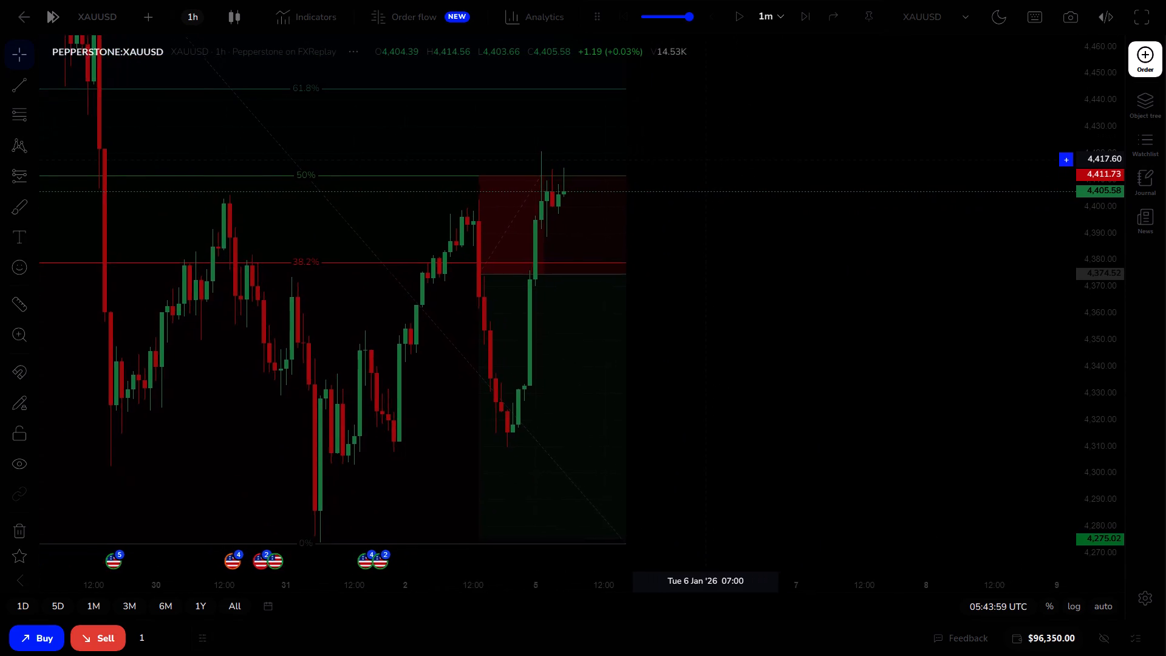
pyautogui.moveTo(706, 158); pyautogui.dragTo(616, 124)
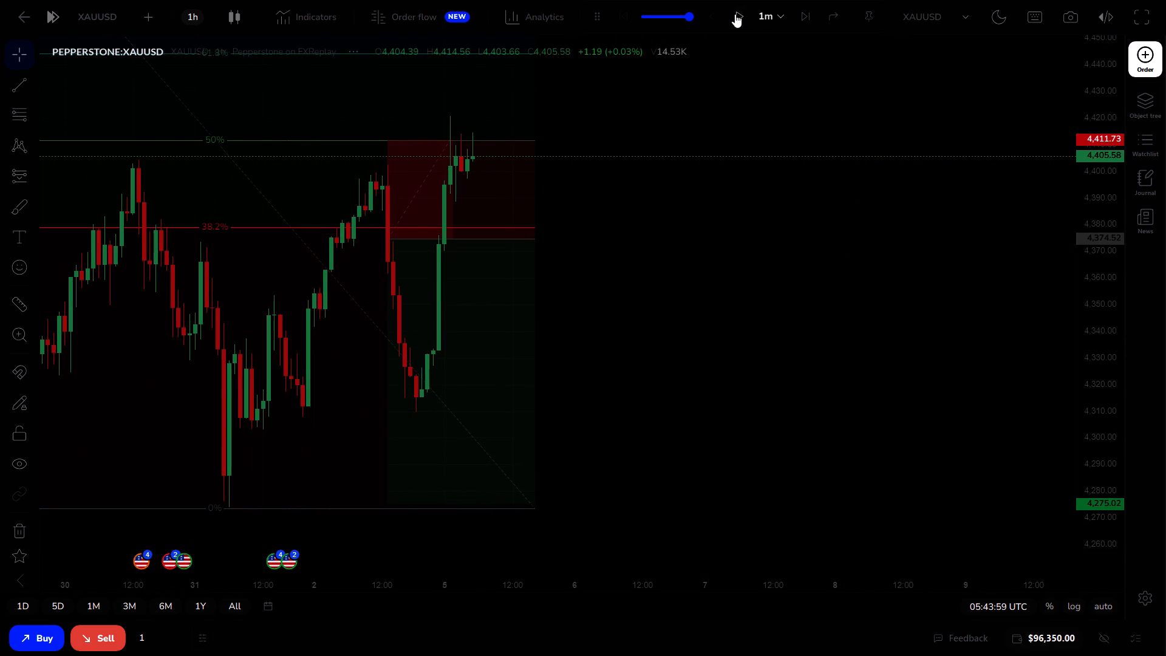
pyautogui.click(735, 14)
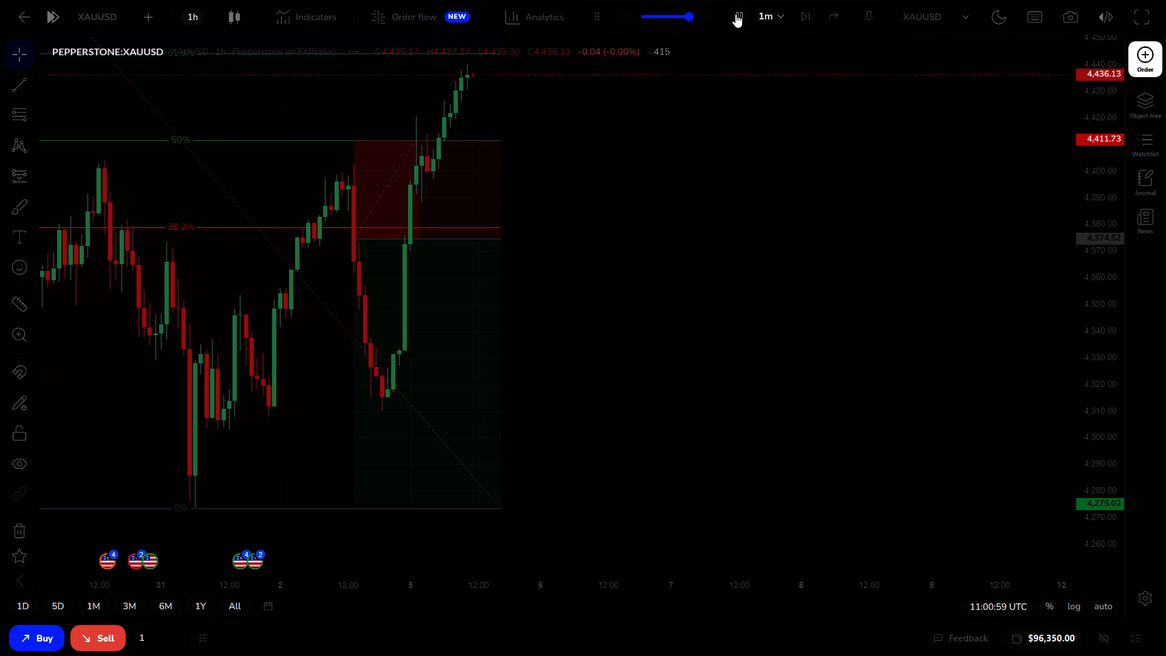
pyautogui.click(735, 14)
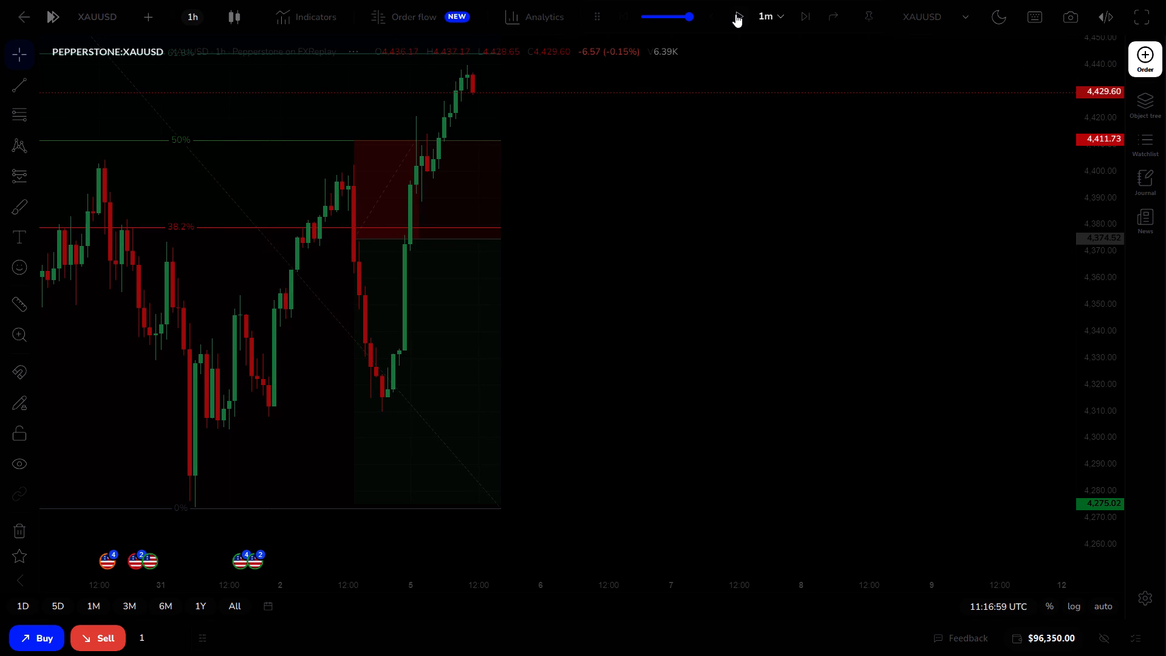
pyautogui.click(735, 14)
pyautogui.click(735, 14)
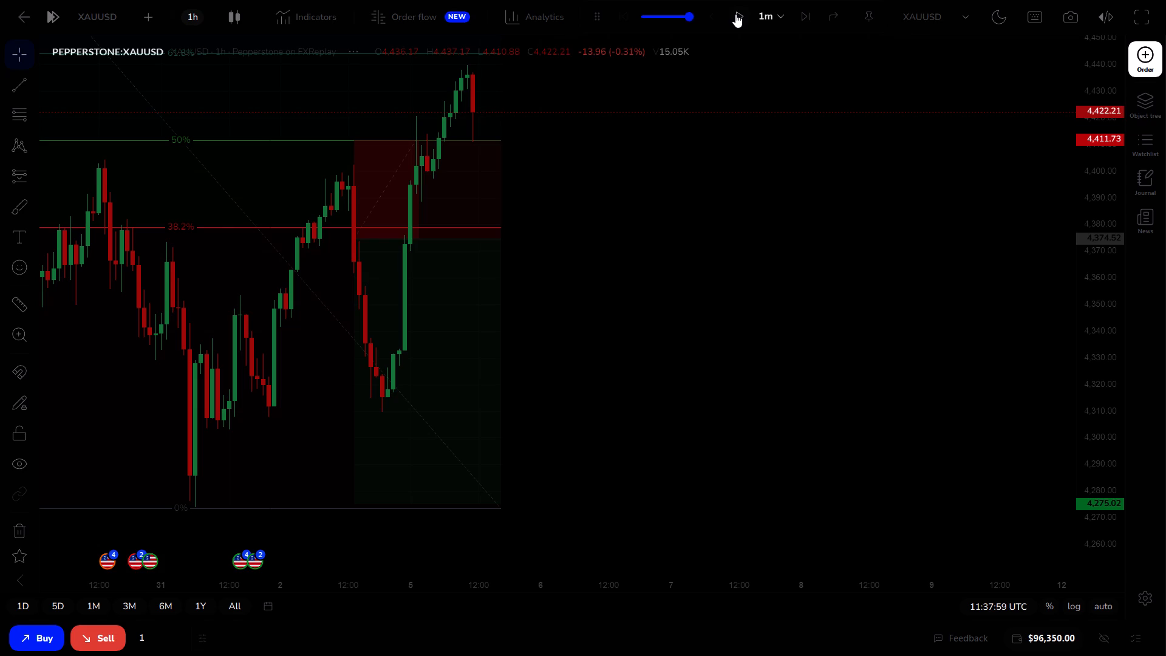
pyautogui.click(735, 14)
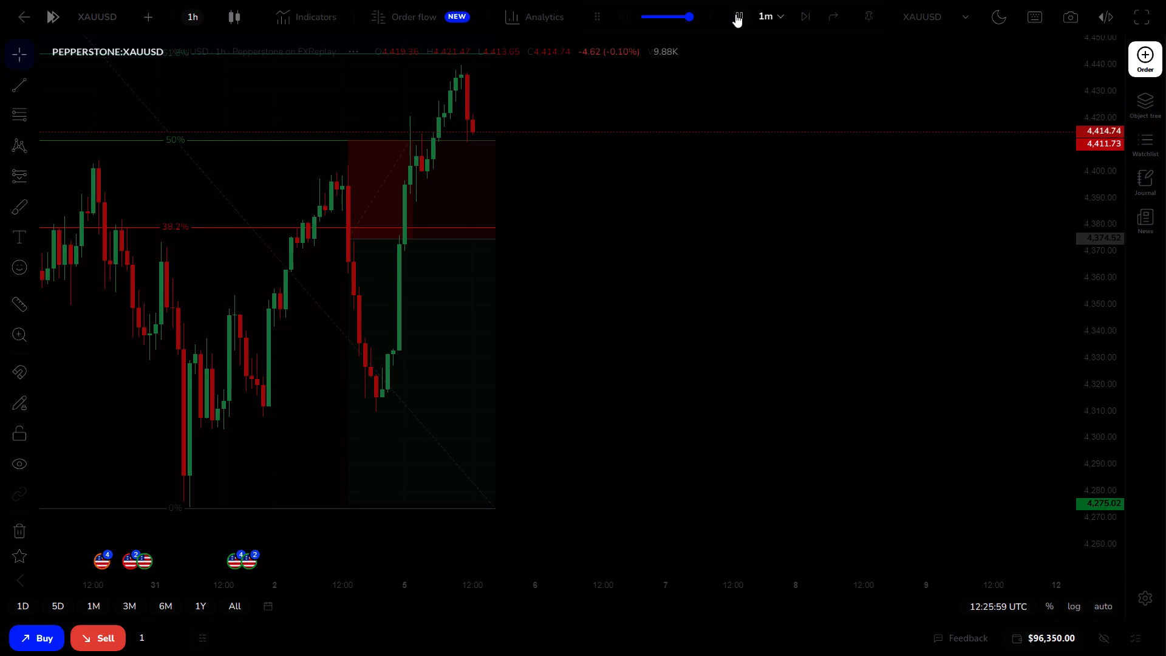
pyautogui.click(735, 14)
# Advance the replay in short bursts and pause at about 13:09 UTC on 5 January.
pyautogui.moveTo(702, 186); pyautogui.dragTo(784, 251)
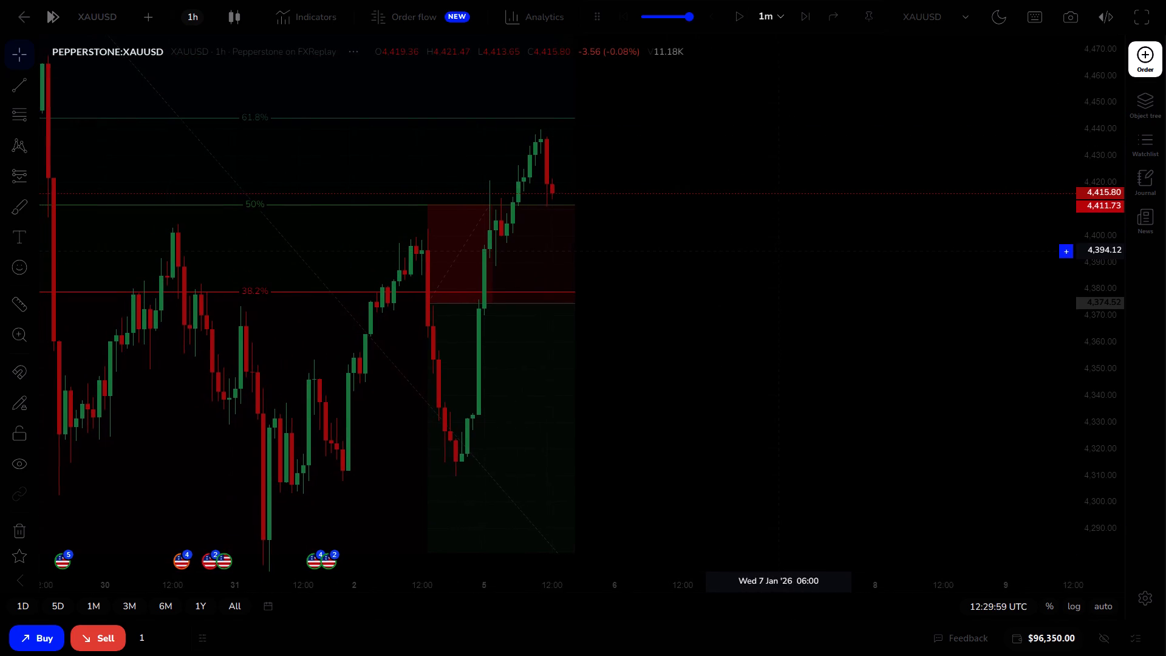
pyautogui.moveTo(784, 251); pyautogui.dragTo(768, 237)
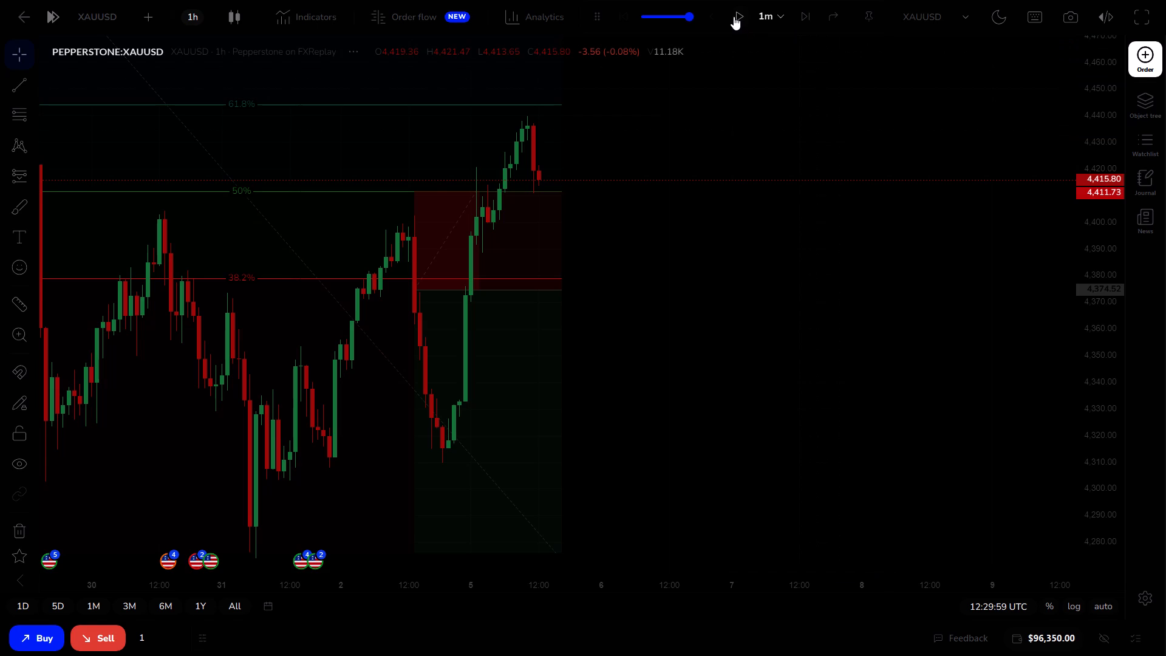
pyautogui.click(734, 18)
pyautogui.click(734, 18)
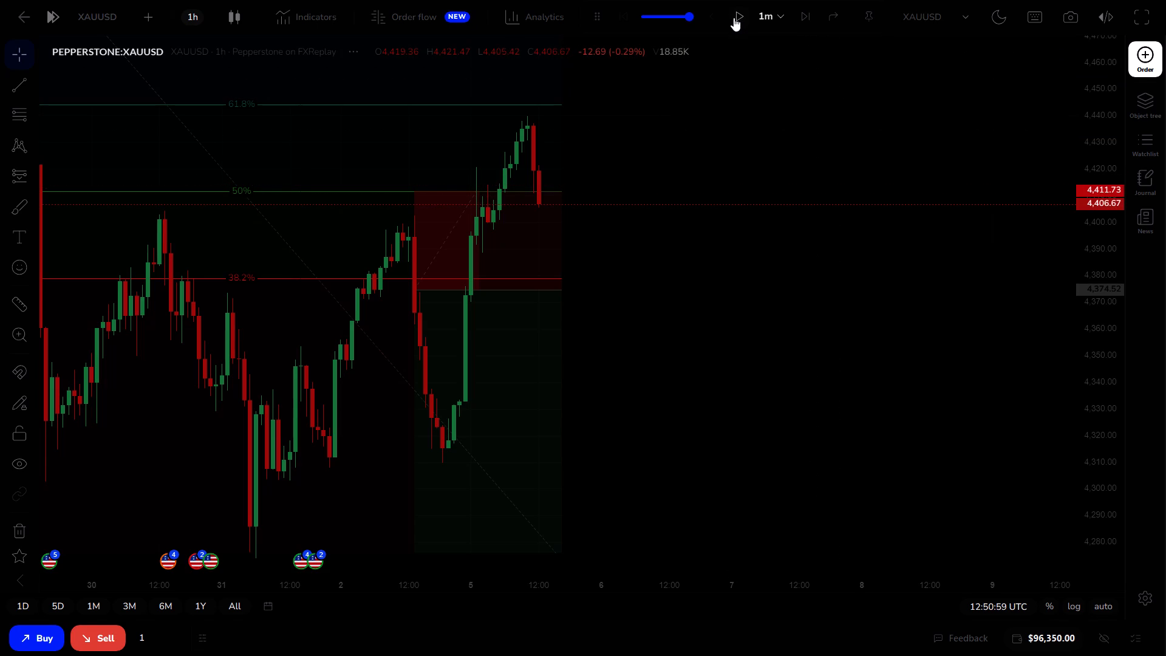
pyautogui.click(734, 18)
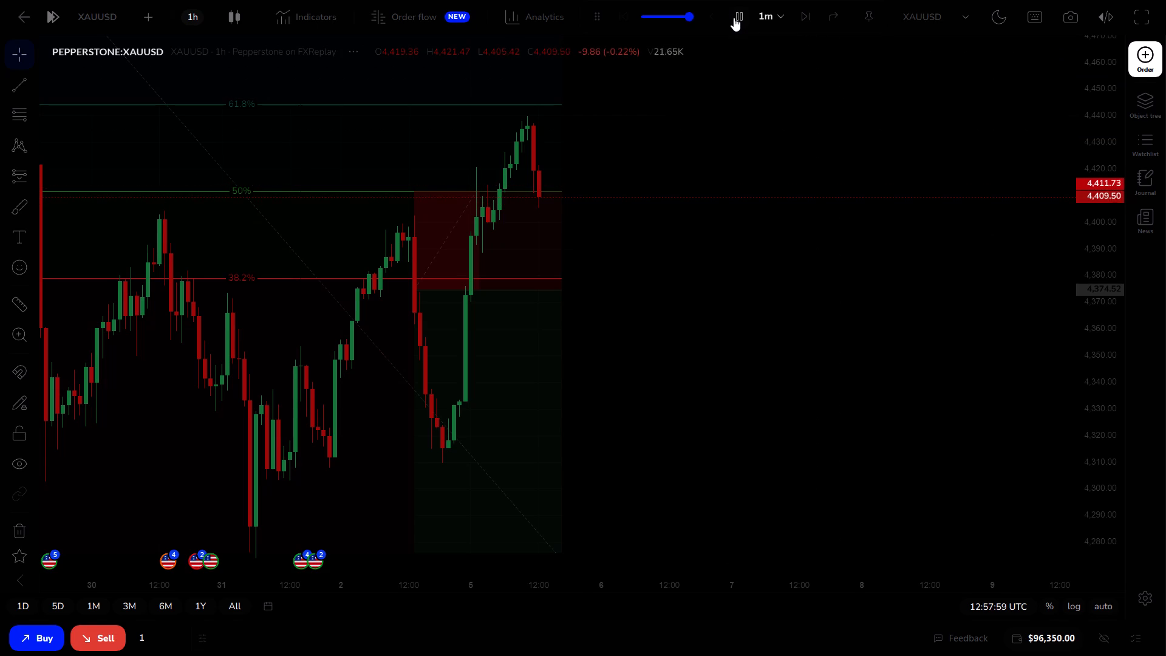
pyautogui.click(734, 18)
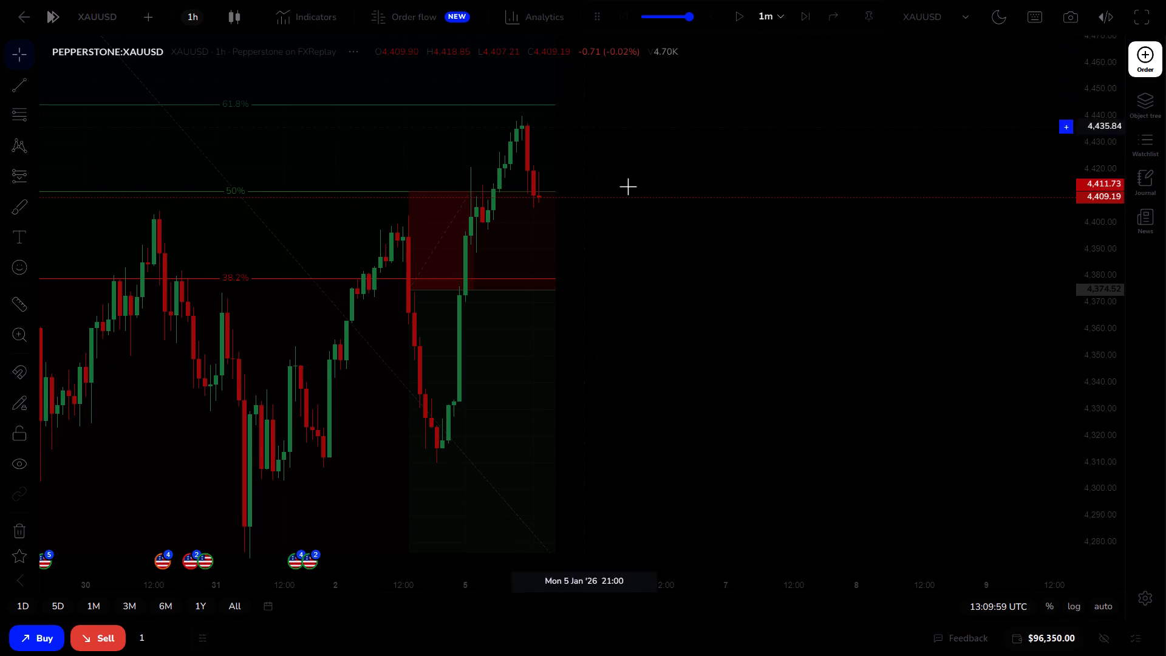
# Place a market sell order for XAUUSD with quantity 1 at 4,409.19.
pyautogui.click(107, 640)
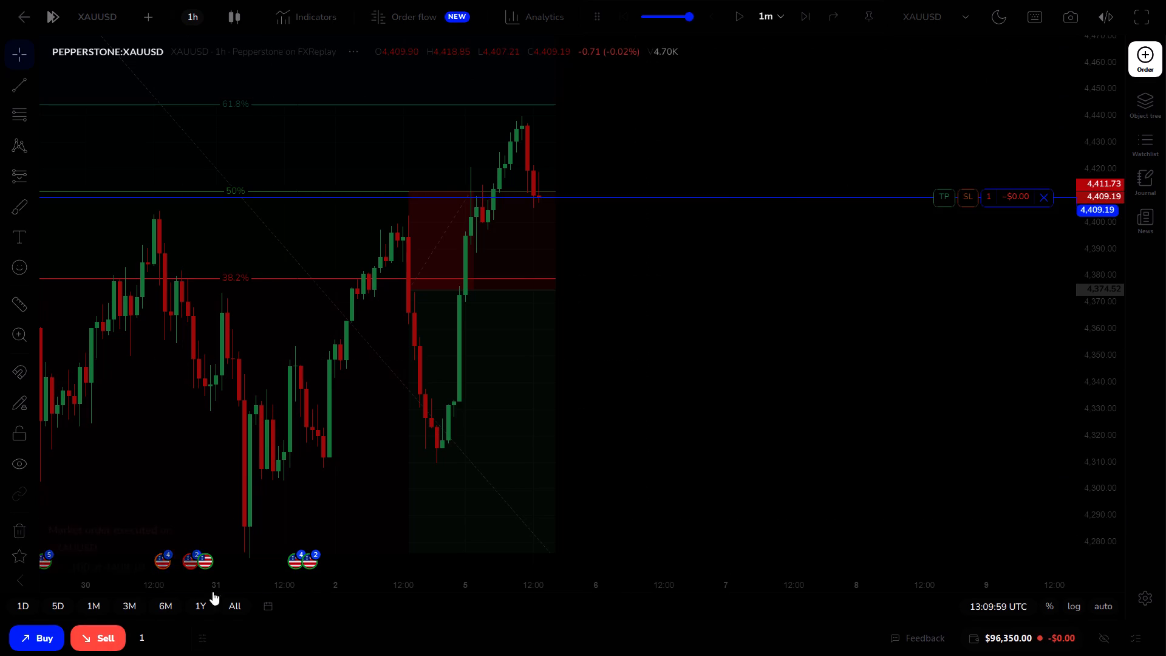
pyautogui.moveTo(697, 417); pyautogui.dragTo(685, 363)
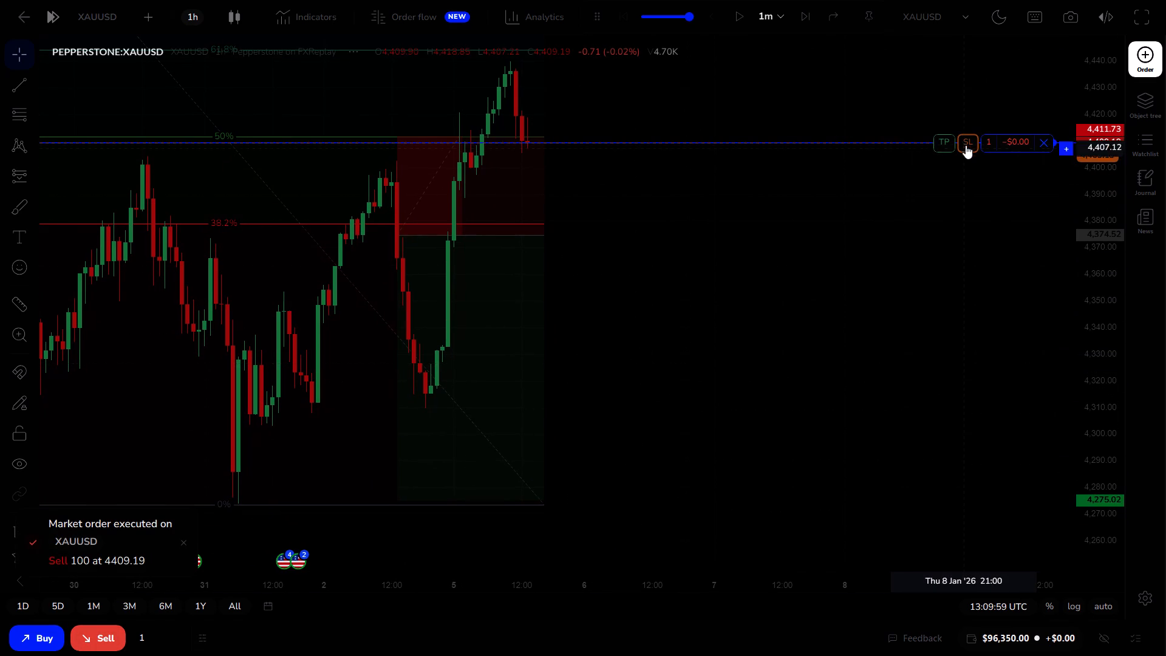